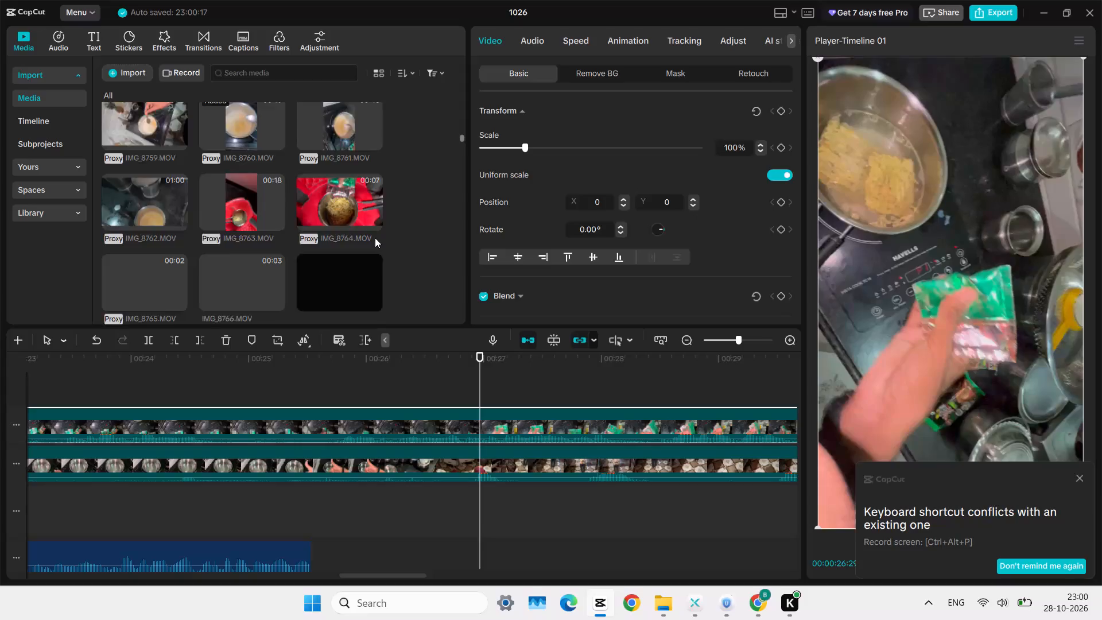
# Trim away the part of the selected IMG_8753 clip before the playhead at 00:26:29.
pyautogui.press('q')
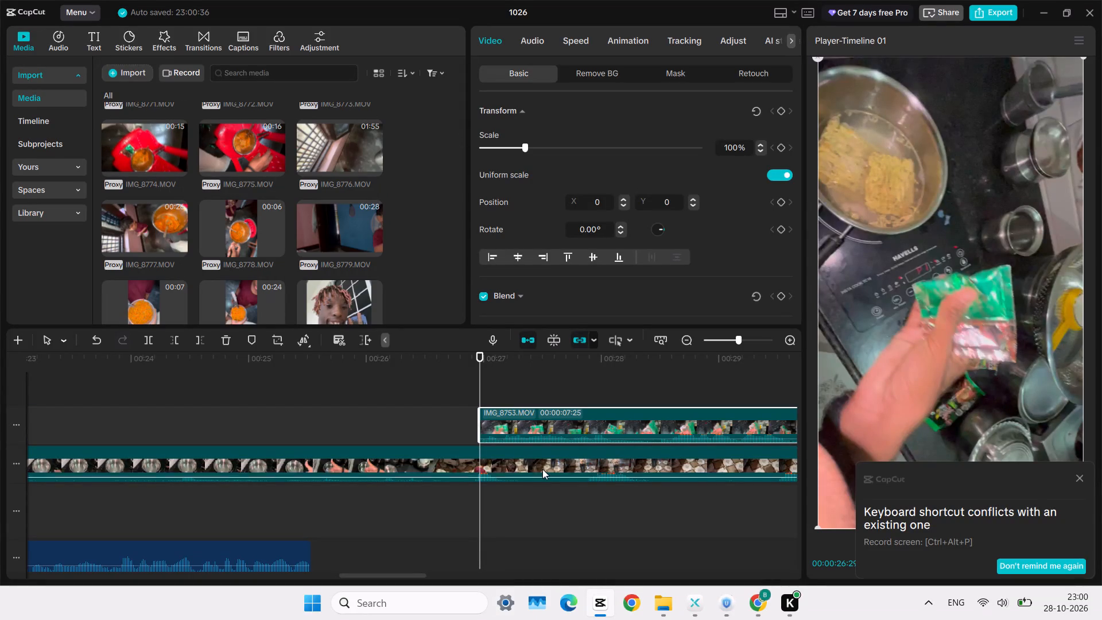
# Move the trimmed IMG_8753 clip back along the upper track to about 12.5 s, above the end of the IMG_8747 clip.
pyautogui.moveTo(530, 437); pyautogui.dragTo(537, 497)
pyautogui.click(523, 414)
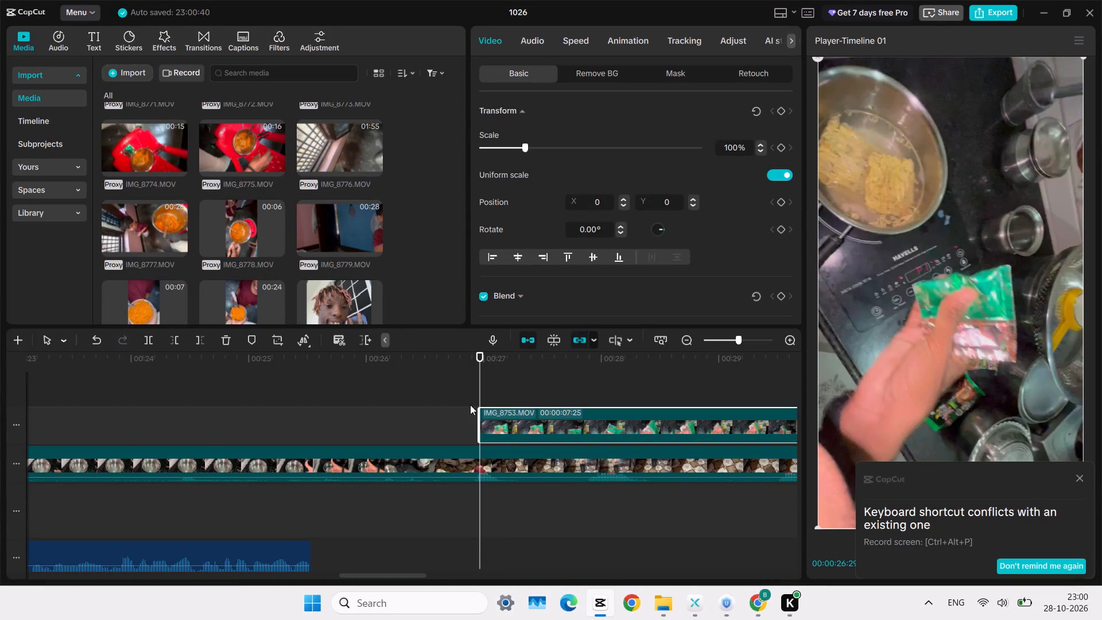
pyautogui.moveTo(494, 419); pyautogui.dragTo(0, 502)
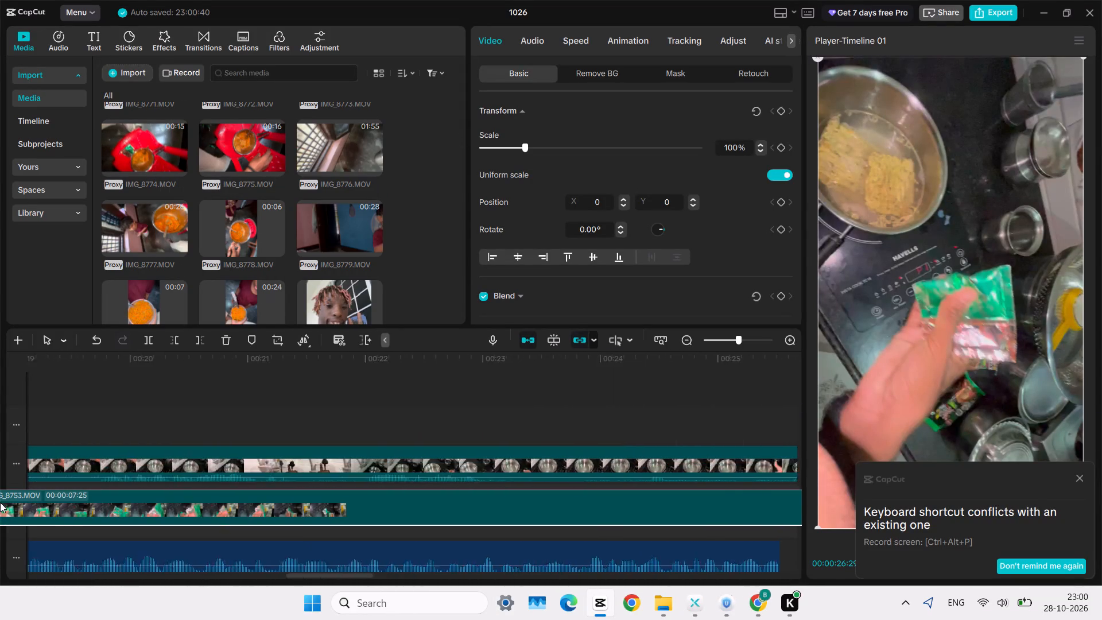
pyautogui.moveTo(0, 502); pyautogui.dragTo(402, 404)
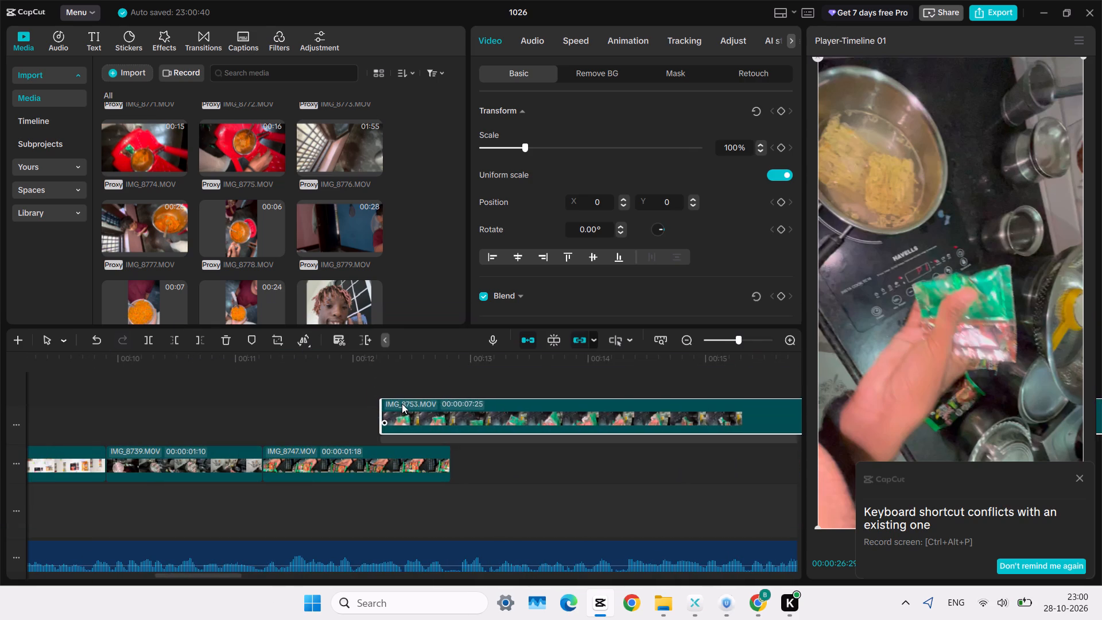
pyautogui.moveTo(402, 404); pyautogui.dragTo(432, 409)
# Play the IMG_8753 clip to choose its end, and trim off everything after 00:13:28.
pyautogui.click(421, 394)
pyautogui.press('space')
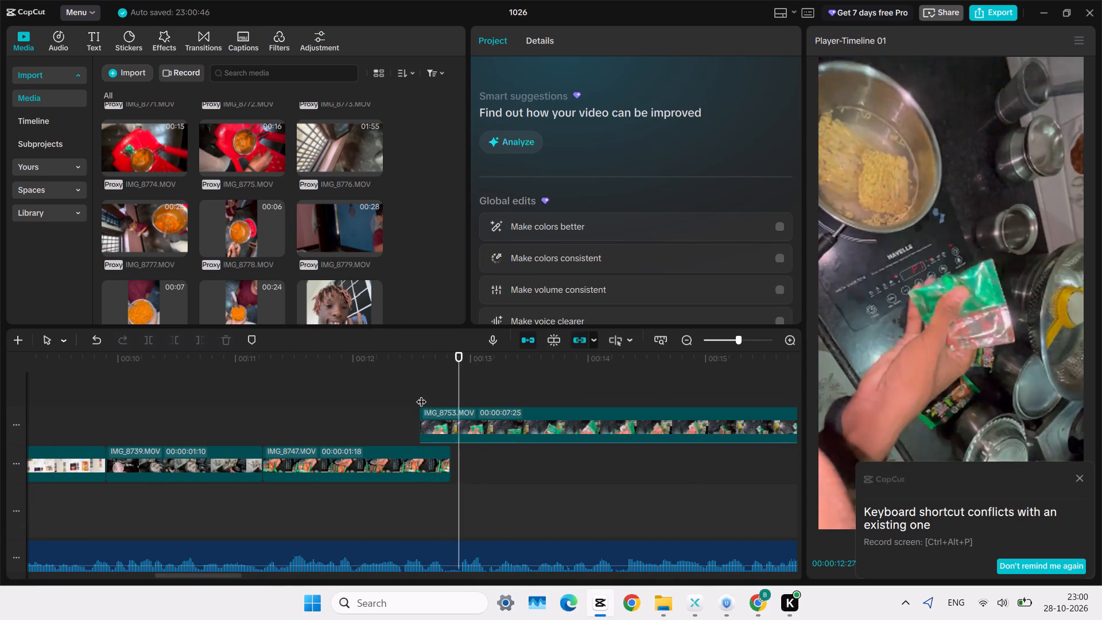
pyautogui.press('space')
pyautogui.click(421, 394)
pyautogui.press('space')
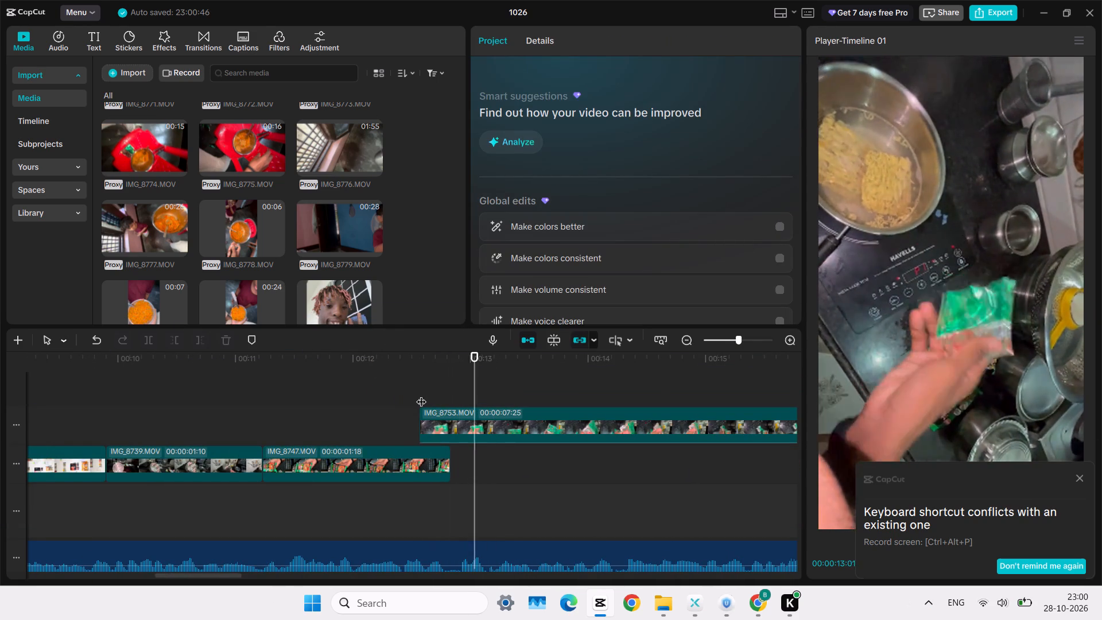
pyautogui.press('space')
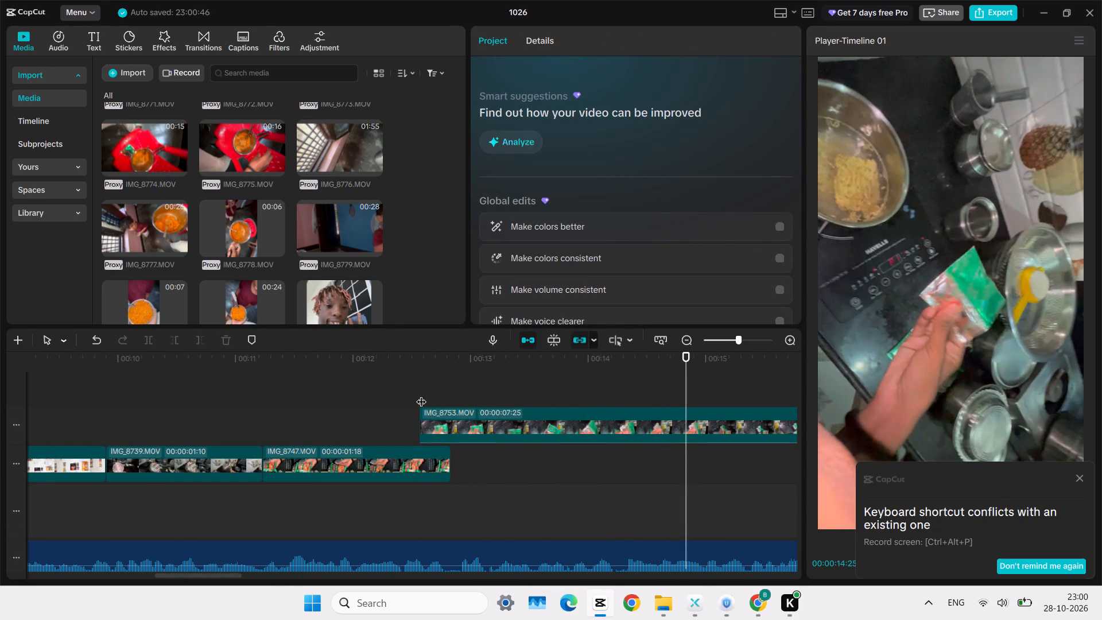
pyautogui.click(579, 383)
pyautogui.click(608, 428)
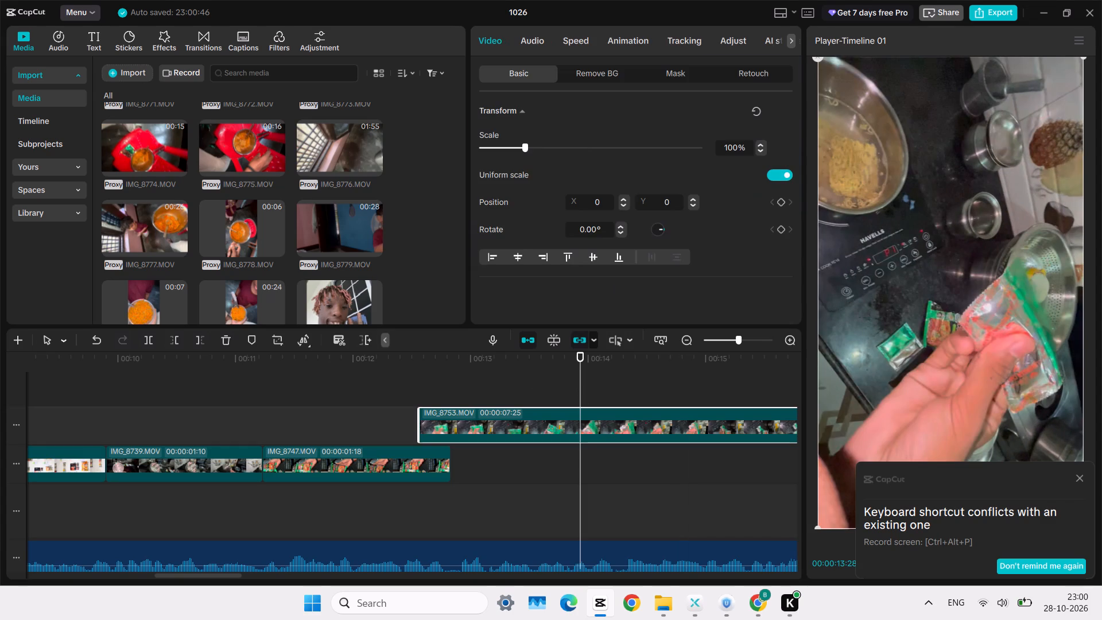
pyautogui.press('w')
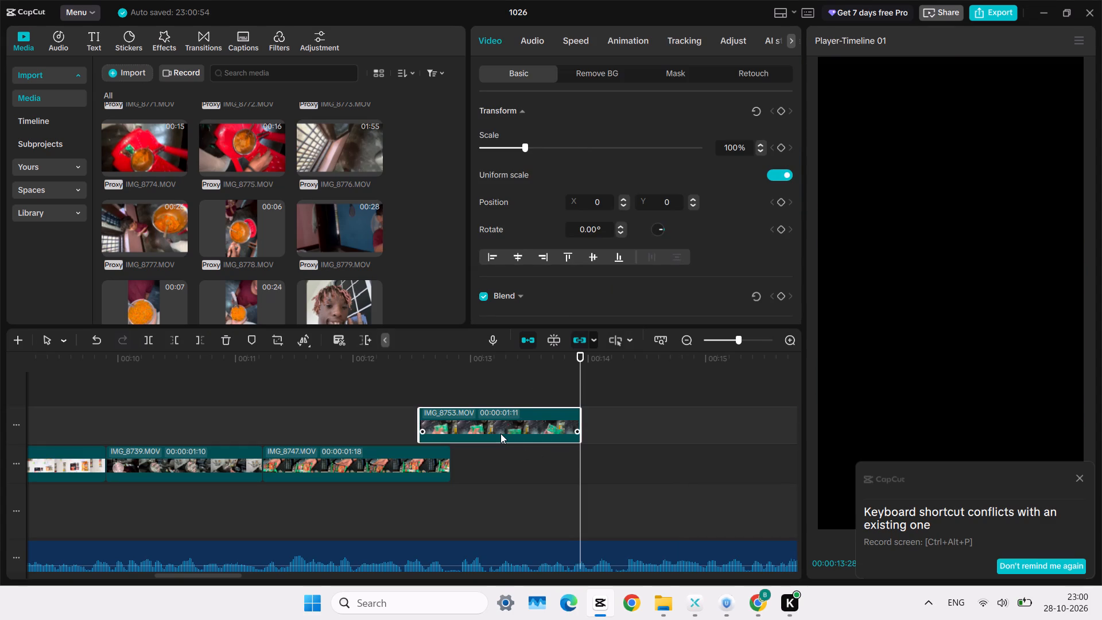
# Place the IMG_8753 clip on the main track directly after IMG_8747 and play the join.
pyautogui.moveTo(500, 433); pyautogui.dragTo(530, 476)
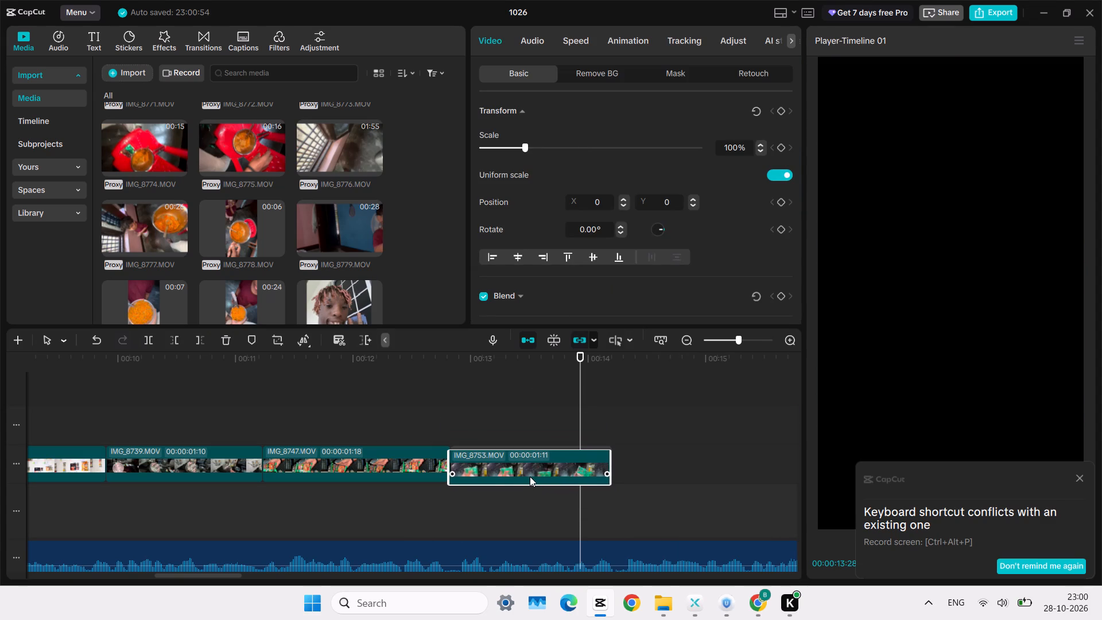
pyautogui.moveTo(530, 476); pyautogui.dragTo(531, 475)
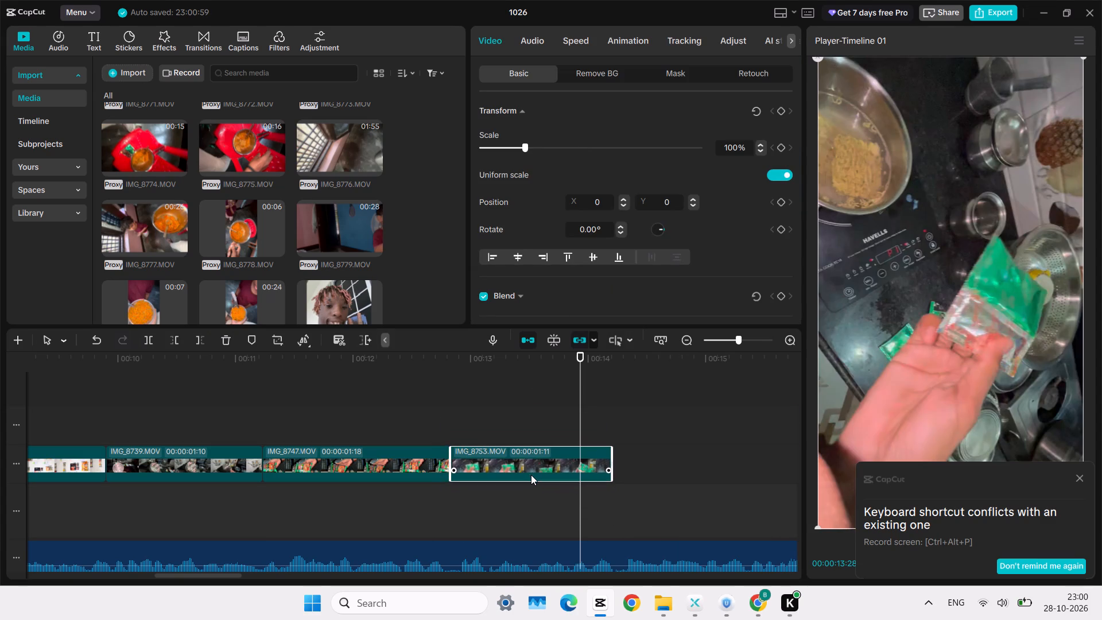
pyautogui.click(452, 419)
pyautogui.press('space')
pyautogui.press('space')
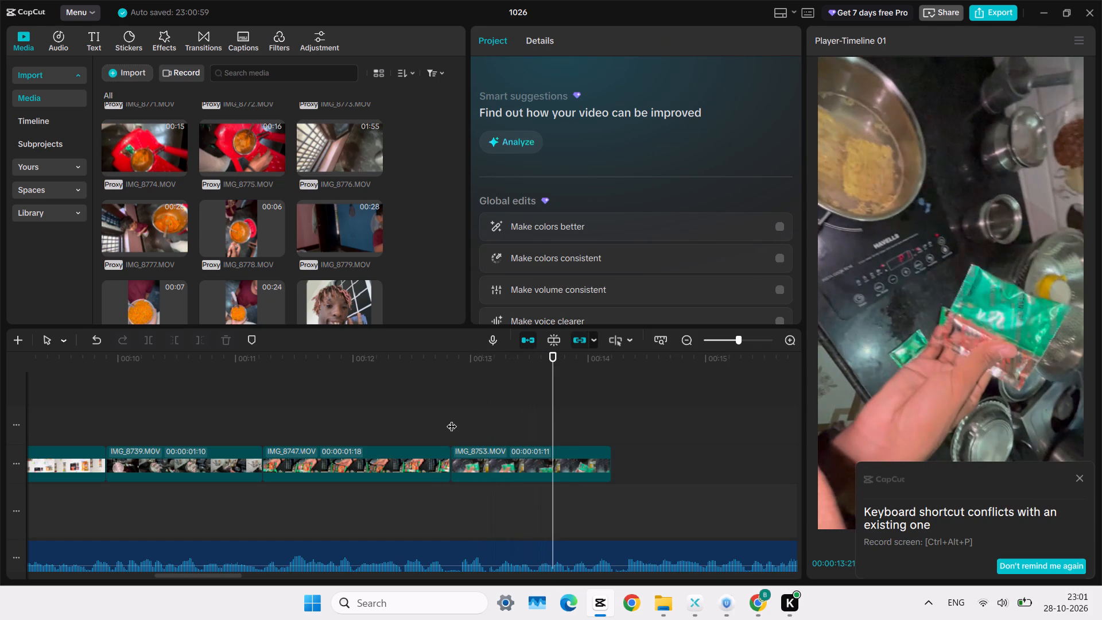
# Rotate the IMG_8753 picture to -90° in the preview, shrinking it to 63%.
pyautogui.click(512, 460)
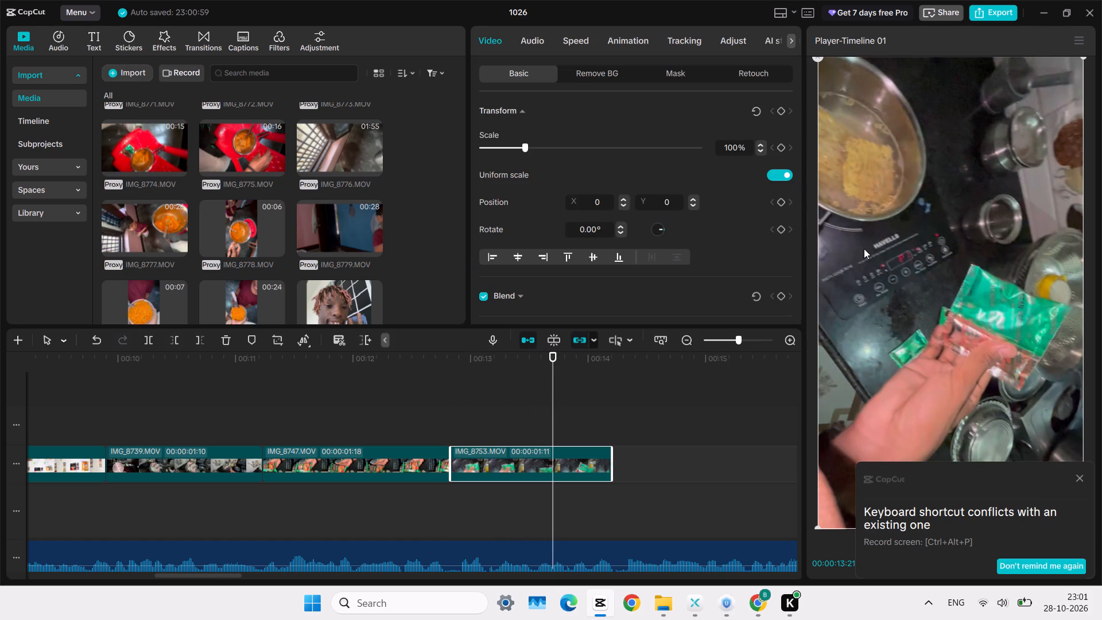
pyautogui.moveTo(905, 318); pyautogui.dragTo(835, 142)
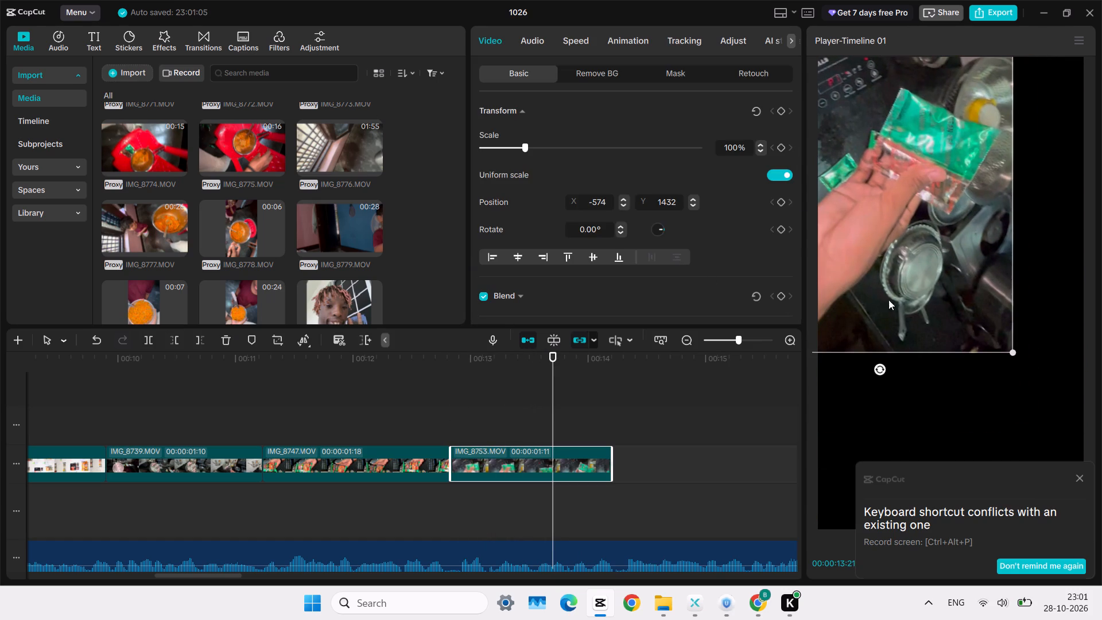
pyautogui.moveTo(879, 371); pyautogui.dragTo(1051, 141)
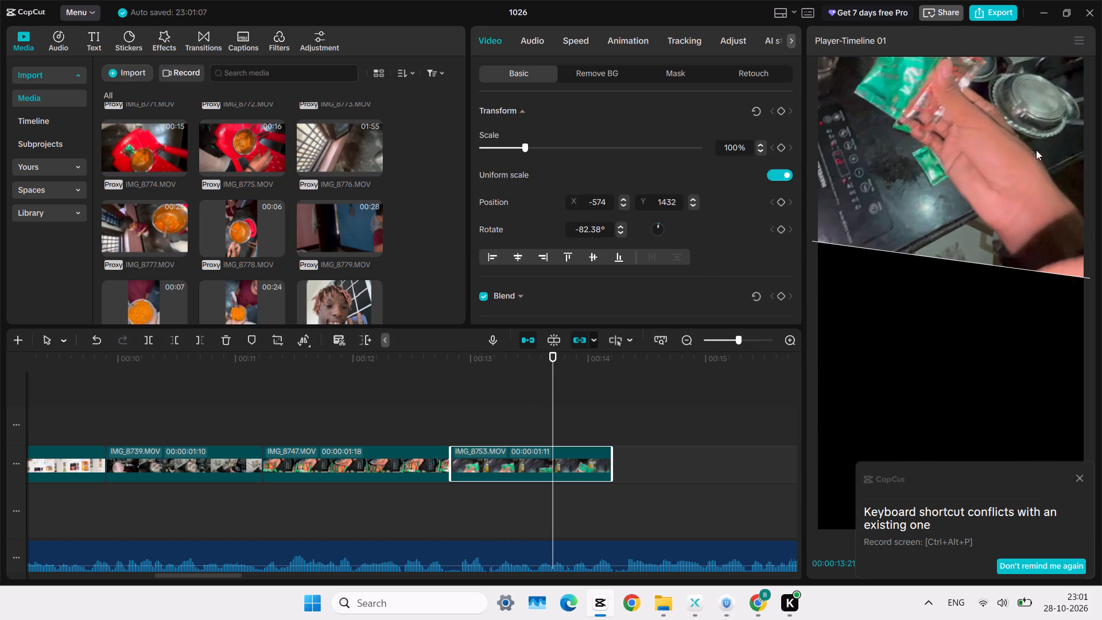
pyautogui.scroll(1, 984, 185)
pyautogui.moveTo(987, 227); pyautogui.dragTo(906, 204)
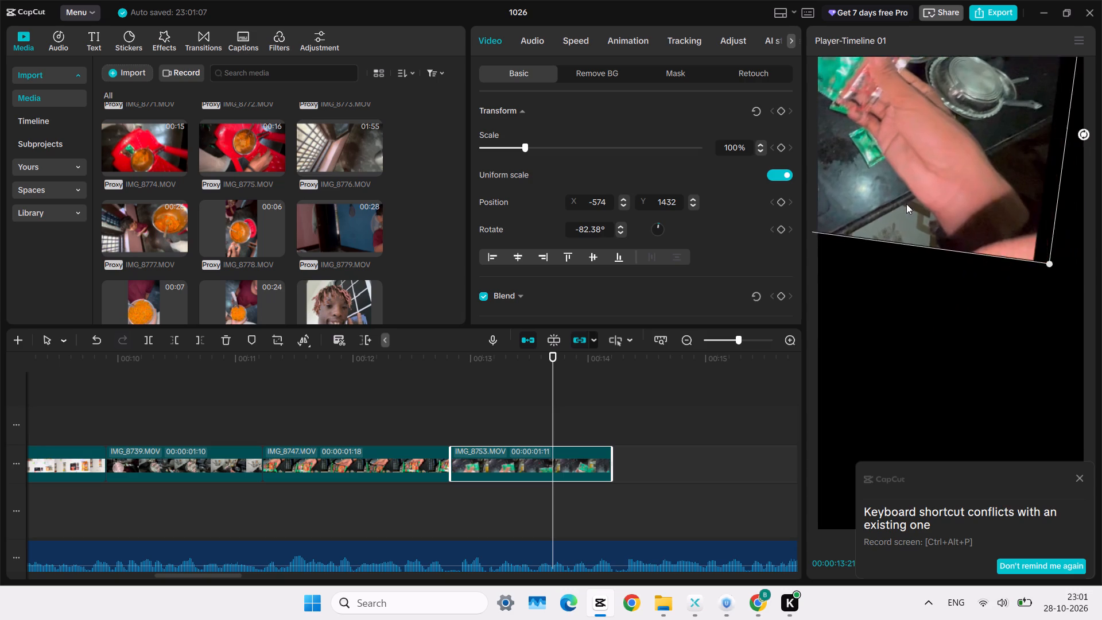
pyautogui.moveTo(906, 204); pyautogui.dragTo(884, 195)
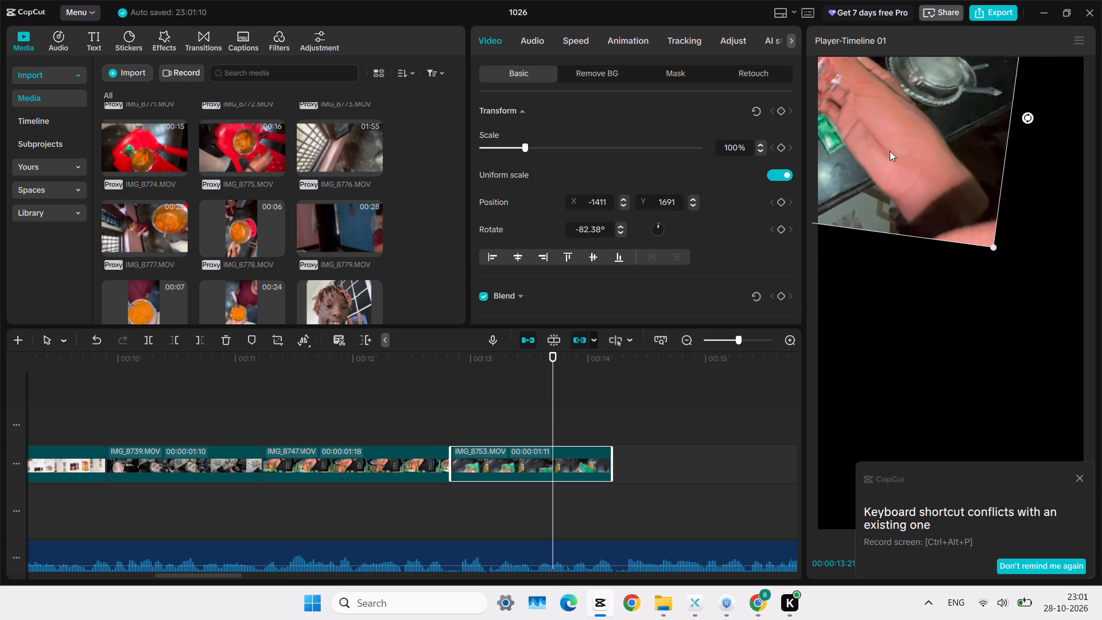
pyautogui.moveTo(994, 250); pyautogui.dragTo(887, 150)
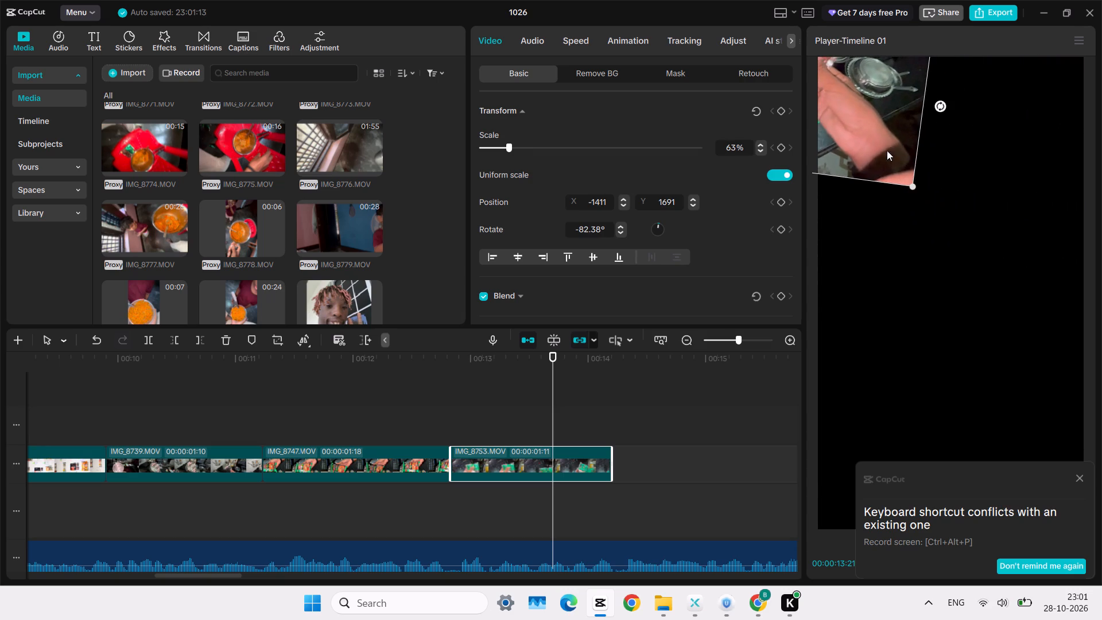
pyautogui.moveTo(867, 113); pyautogui.dragTo(957, 270)
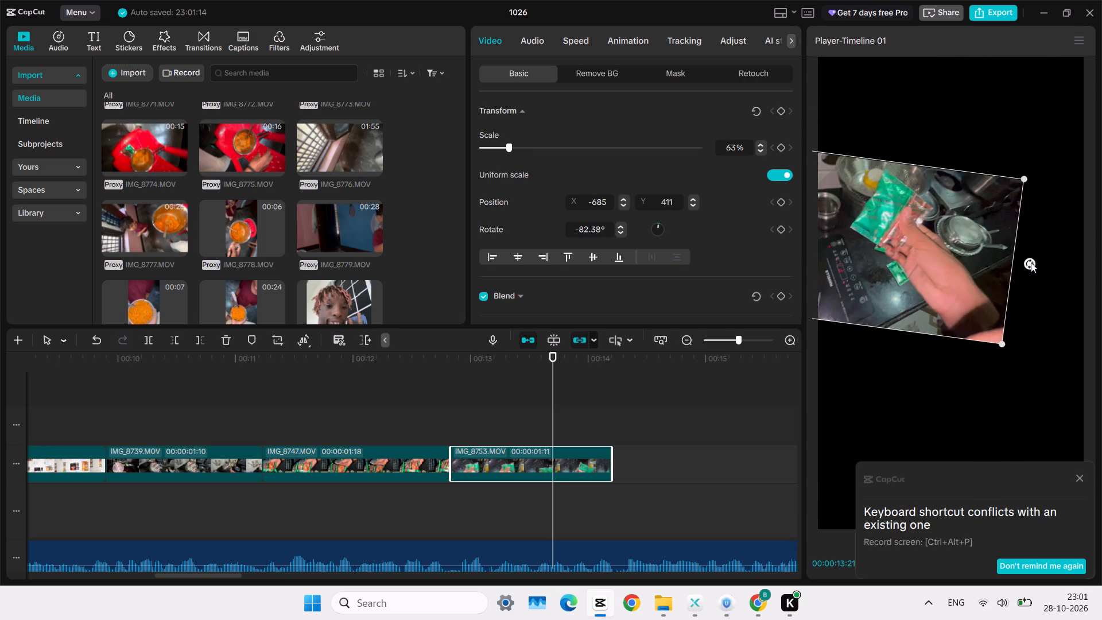
pyautogui.moveTo(1031, 262); pyautogui.dragTo(1039, 244)
# Centre the rotated IMG_8753 picture at position 0, 0 and scale it to 56% so it spans the frame width.
pyautogui.moveTo(907, 289); pyautogui.dragTo(949, 316)
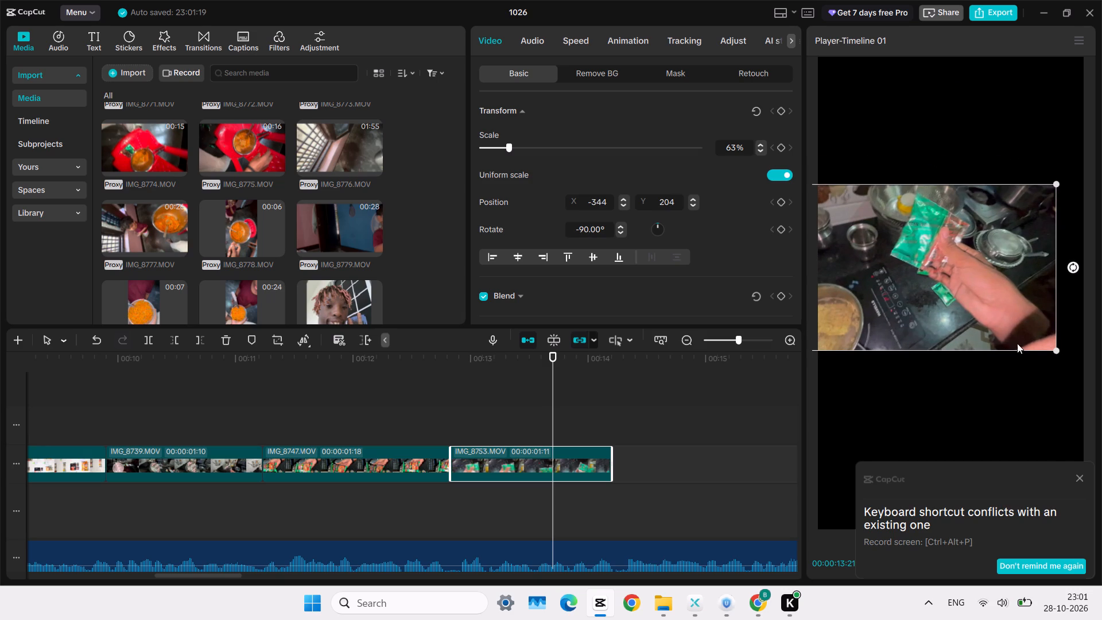
pyautogui.moveTo(1057, 347); pyautogui.dragTo(941, 257)
pyautogui.moveTo(899, 241); pyautogui.dragTo(938, 257)
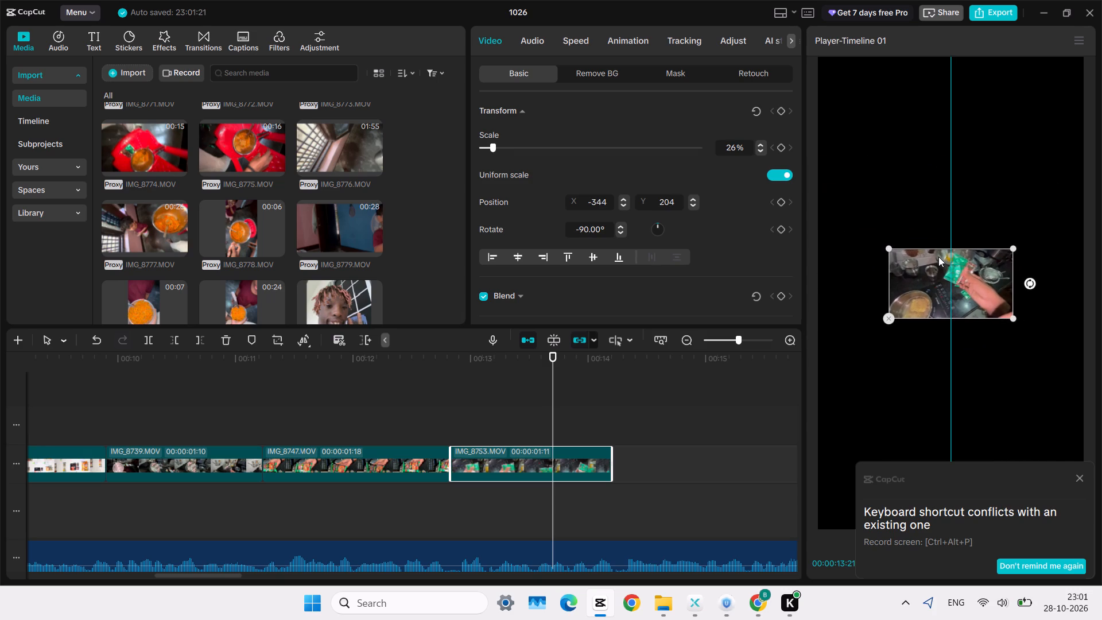
pyautogui.moveTo(938, 257); pyautogui.dragTo(939, 265)
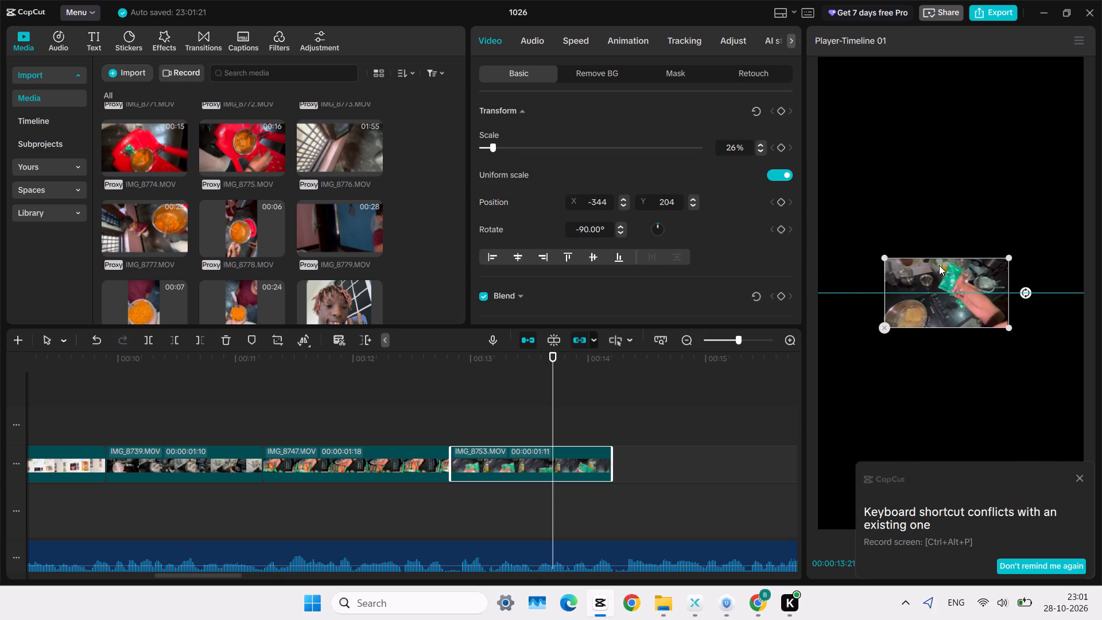
pyautogui.moveTo(939, 265); pyautogui.dragTo(940, 263)
pyautogui.moveTo(1008, 330); pyautogui.dragTo(1097, 400)
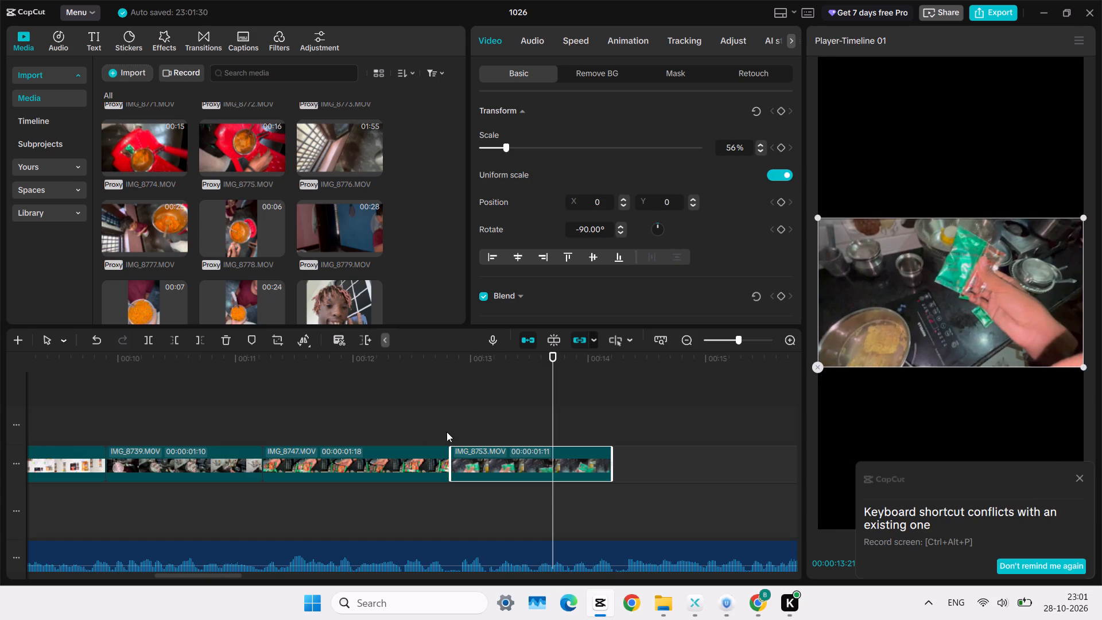
# Duplicate the IMG_8753 clip and align the copy on the upper track directly above the original, starting at 00:12:25.
pyautogui.hotkey('ctrl', 'c')
pyautogui.hotkey('ctrl', 'v')
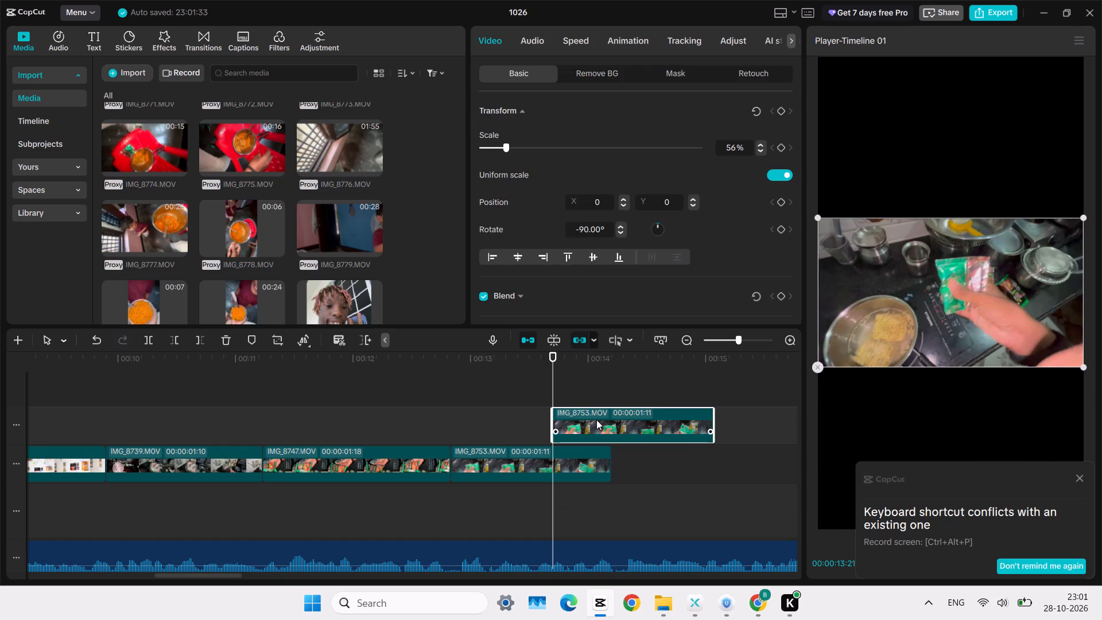
pyautogui.moveTo(596, 420); pyautogui.dragTo(479, 423)
pyautogui.click(455, 389)
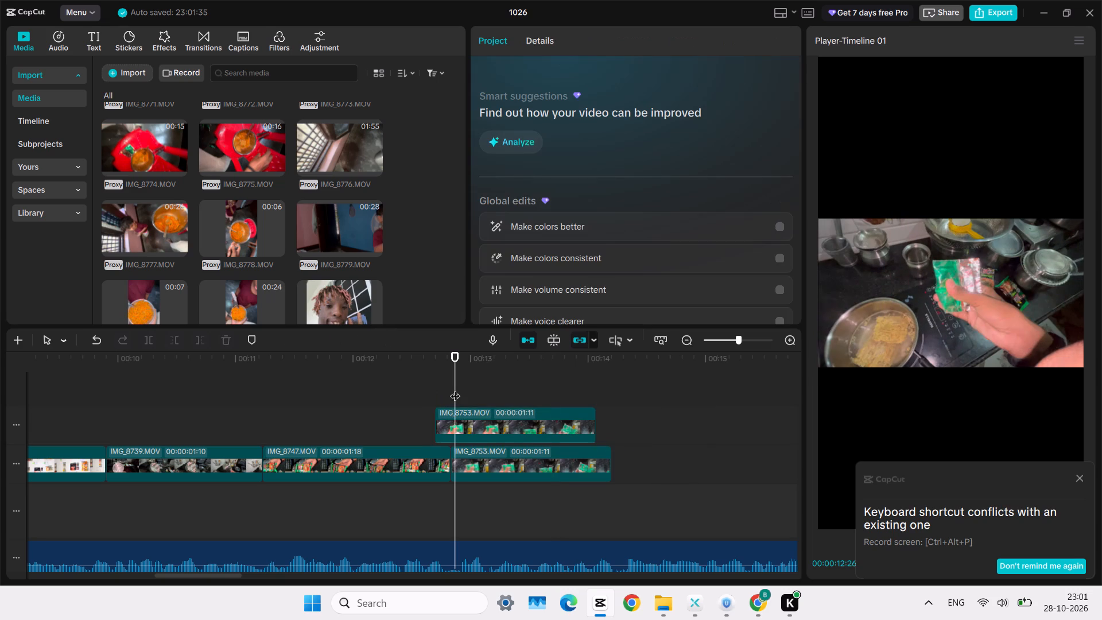
pyautogui.click(455, 389)
pyautogui.click(454, 387)
pyautogui.moveTo(490, 424); pyautogui.dragTo(508, 425)
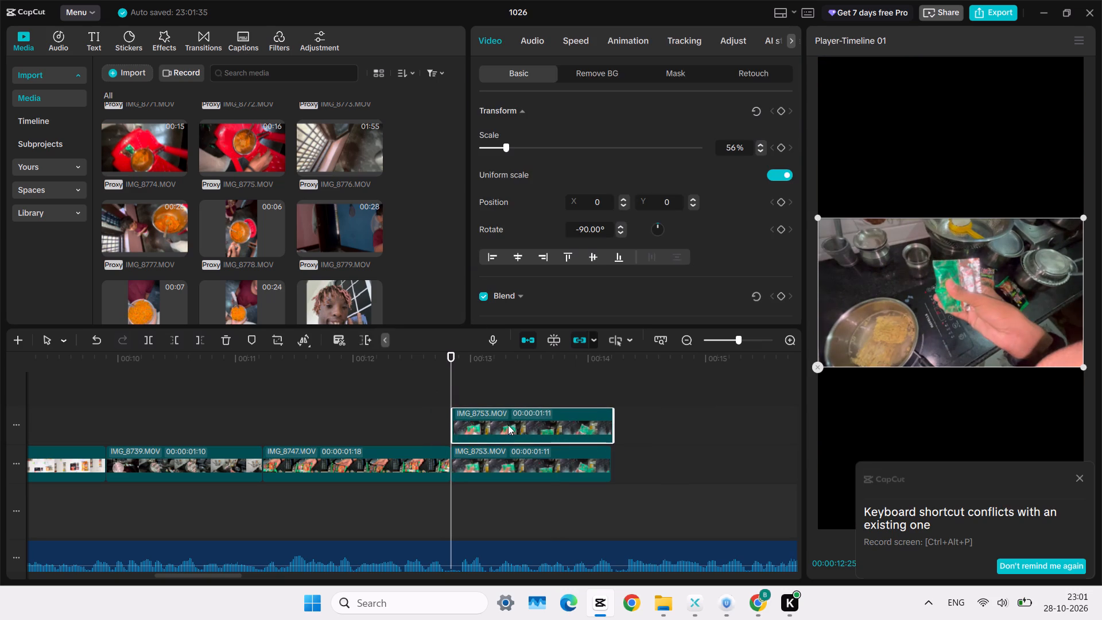
pyautogui.moveTo(508, 425); pyautogui.dragTo(506, 423)
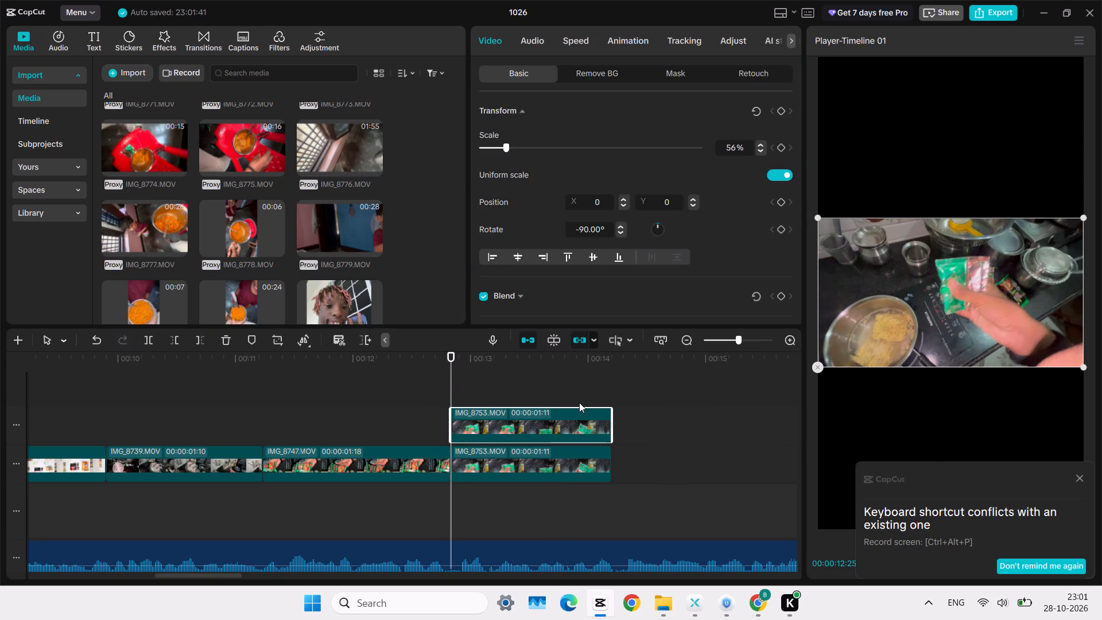
# Play back the stacked IMG_8753 clips and the gap that follows them to review the sequence.
pyautogui.click(573, 392)
pyautogui.click(513, 376)
pyautogui.press('space')
pyautogui.press('space')
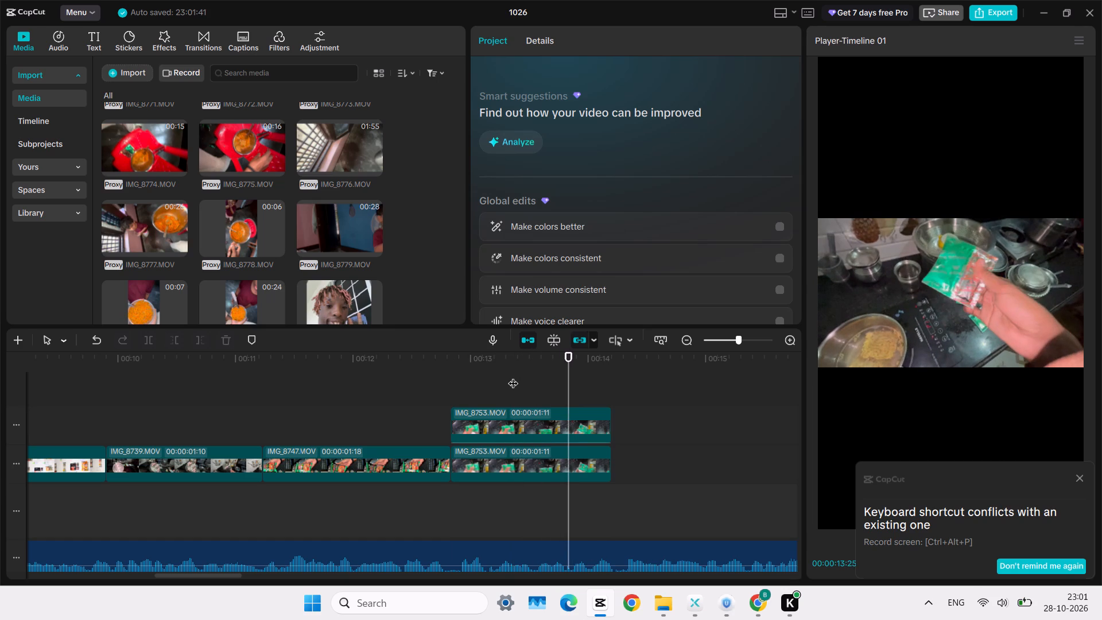
pyautogui.click(541, 467)
pyautogui.click(452, 390)
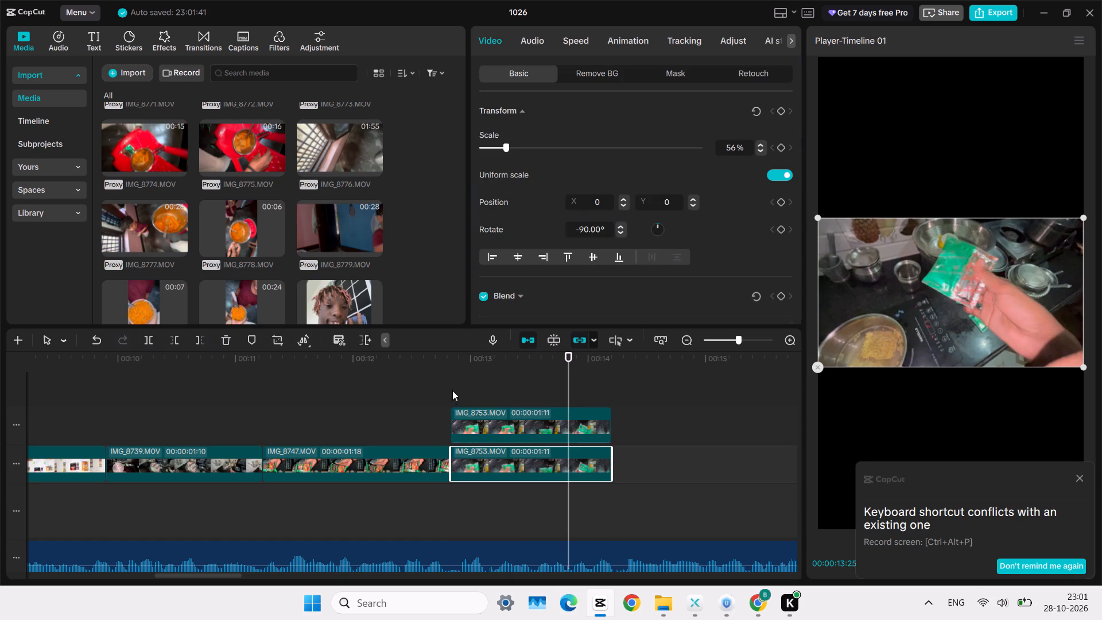
pyautogui.press('space')
pyautogui.press('space')
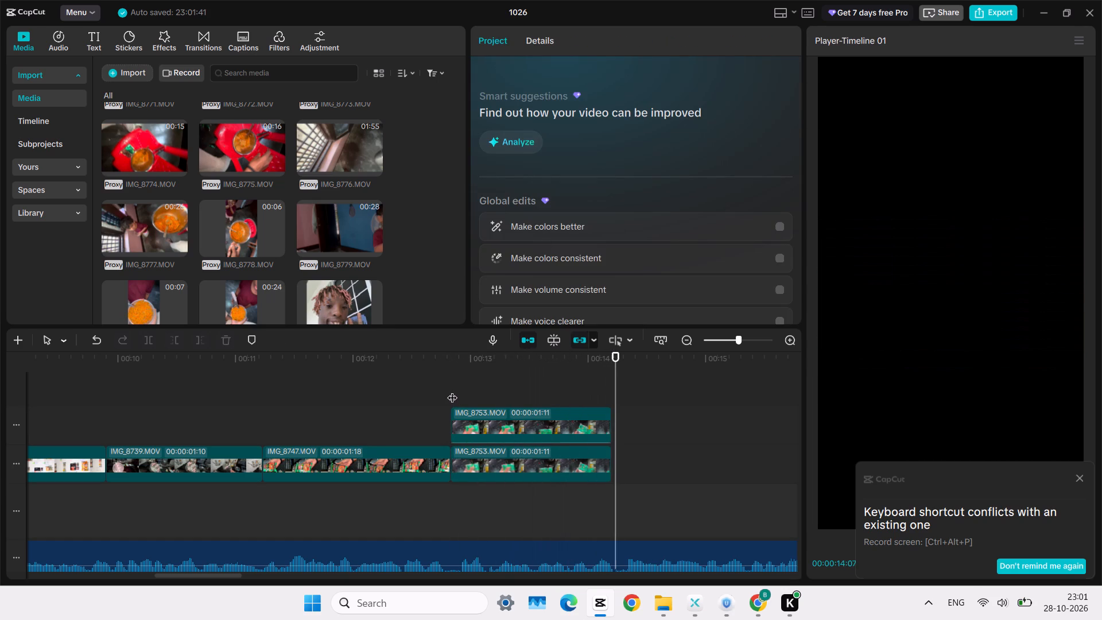
pyautogui.click(608, 389)
pyautogui.press('space')
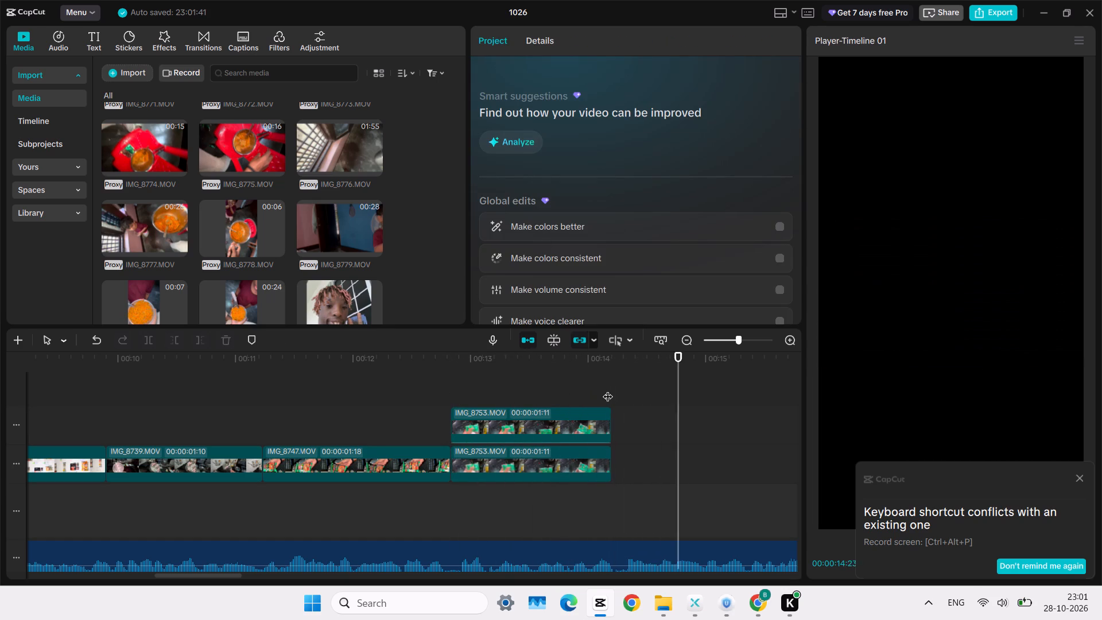
pyautogui.click(609, 389)
pyautogui.press('space')
# Skim through the long IMG_8742 clip beyond the gap and delete it from the main track.
pyautogui.click(607, 389)
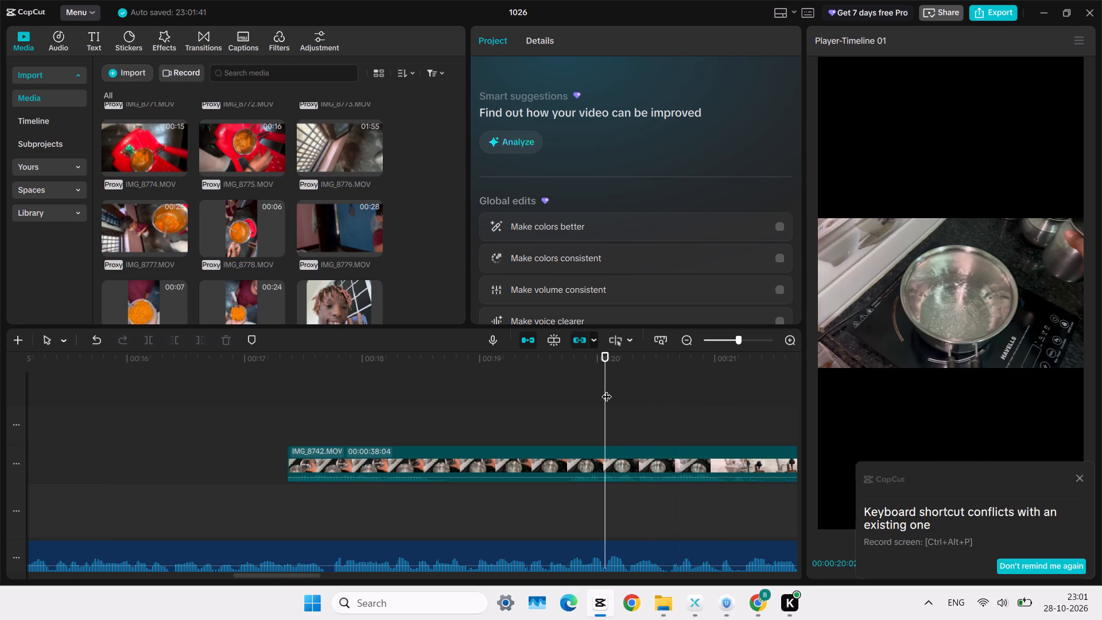
pyautogui.hscroll(-1, 607, 389)
pyautogui.click(647, 404)
pyautogui.hscroll(-2, 647, 404)
pyautogui.click(647, 404)
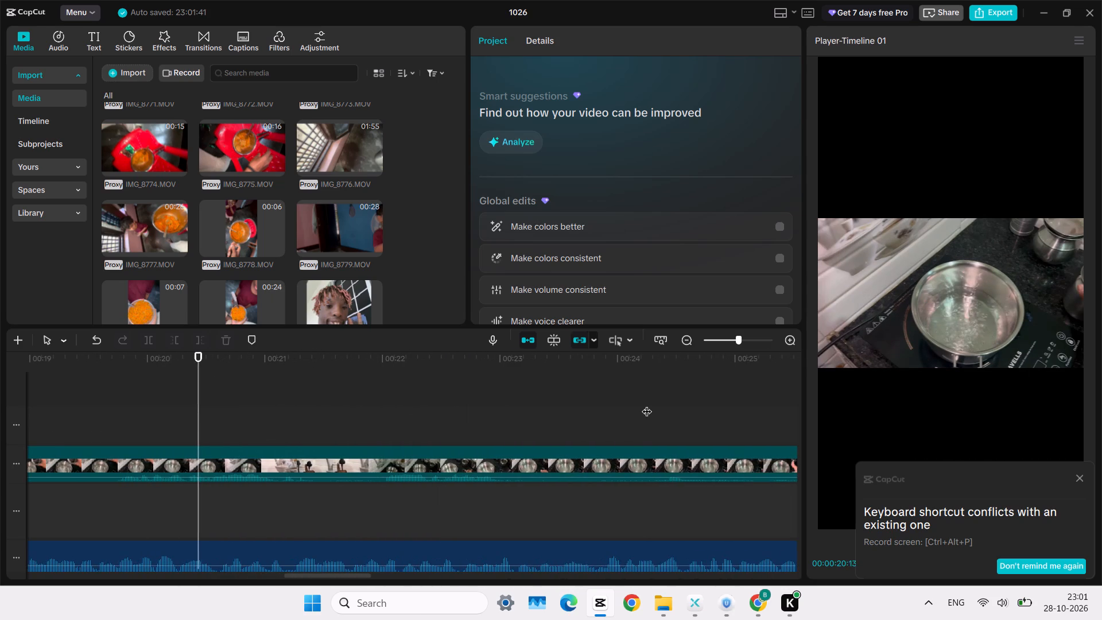
pyautogui.moveTo(647, 404); pyautogui.dragTo(417, 454)
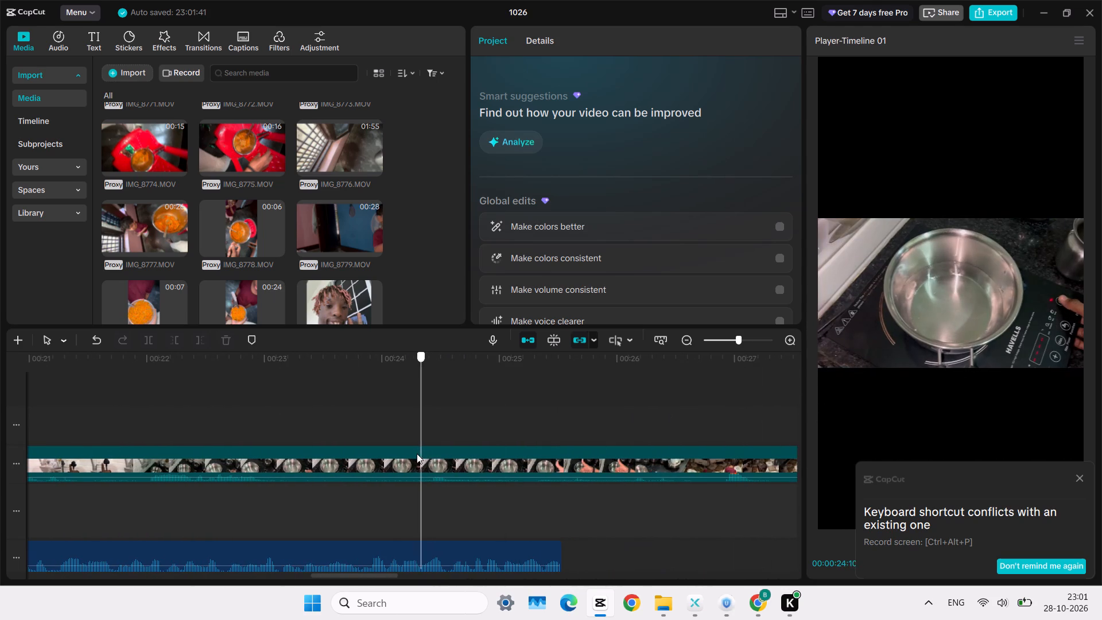
pyautogui.moveTo(417, 454); pyautogui.dragTo(757, 416)
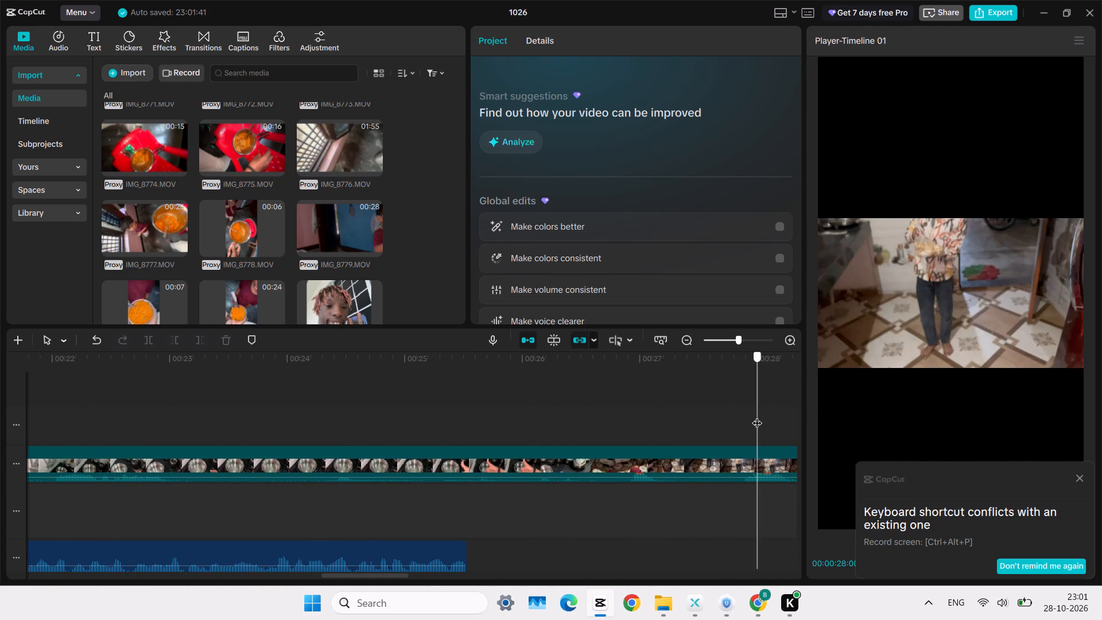
pyautogui.moveTo(757, 416); pyautogui.dragTo(637, 472)
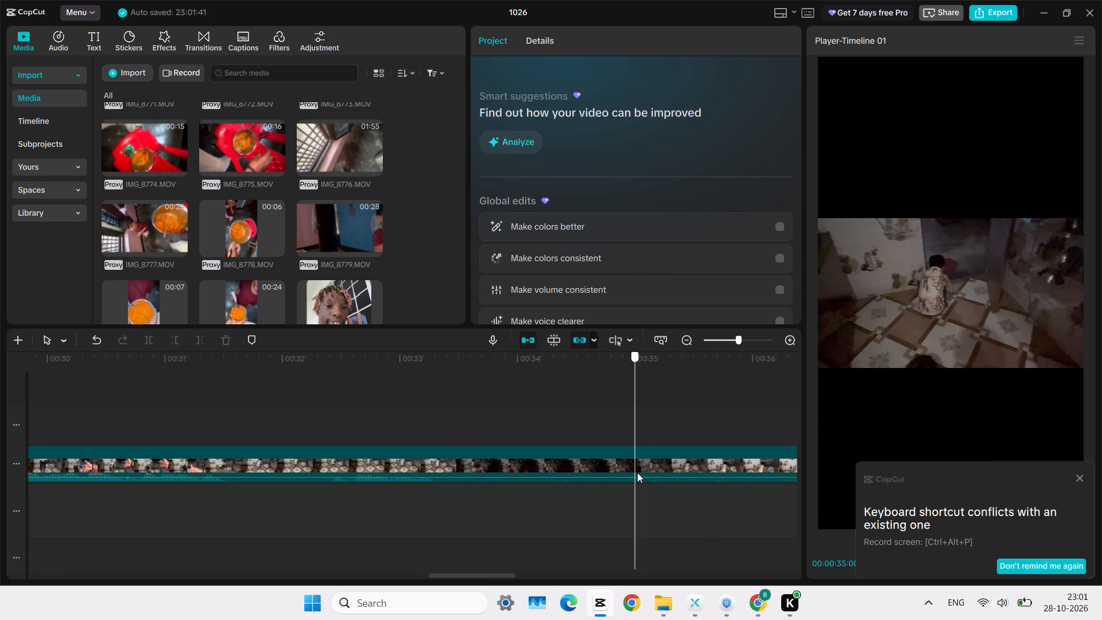
pyautogui.moveTo(637, 472); pyautogui.dragTo(638, 472)
pyautogui.click(647, 469)
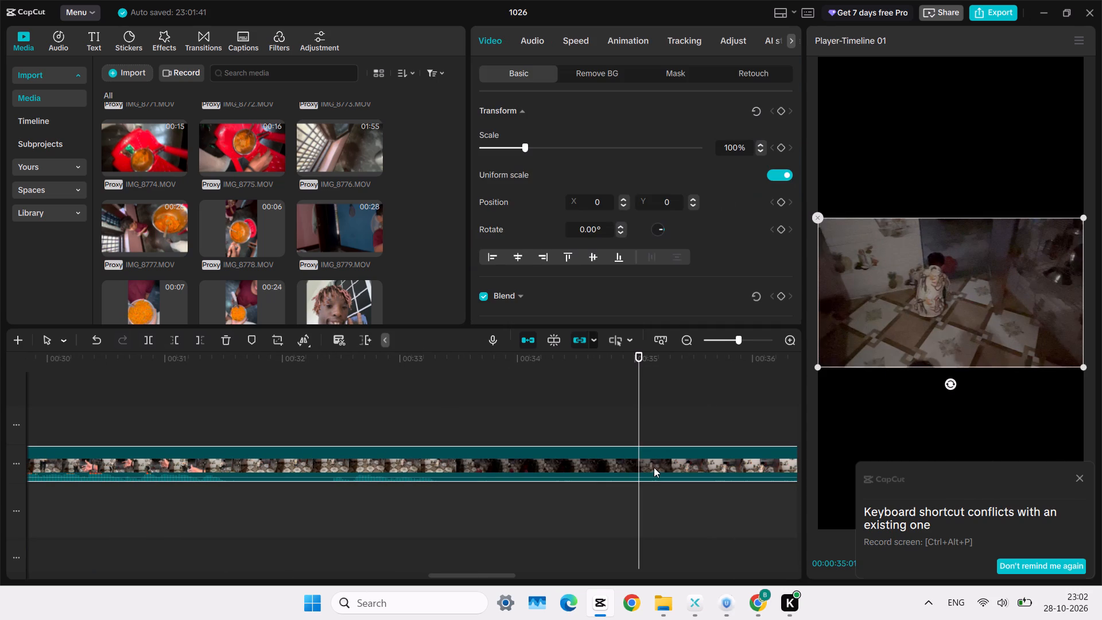
pyautogui.press('Delete')
# Play back the edited sequence from about 00:07 through the end of the stacked IMG_8753 clips.
pyautogui.click(505, 422)
pyautogui.hscroll(9, 505, 422)
pyautogui.hscroll(-1, 505, 422)
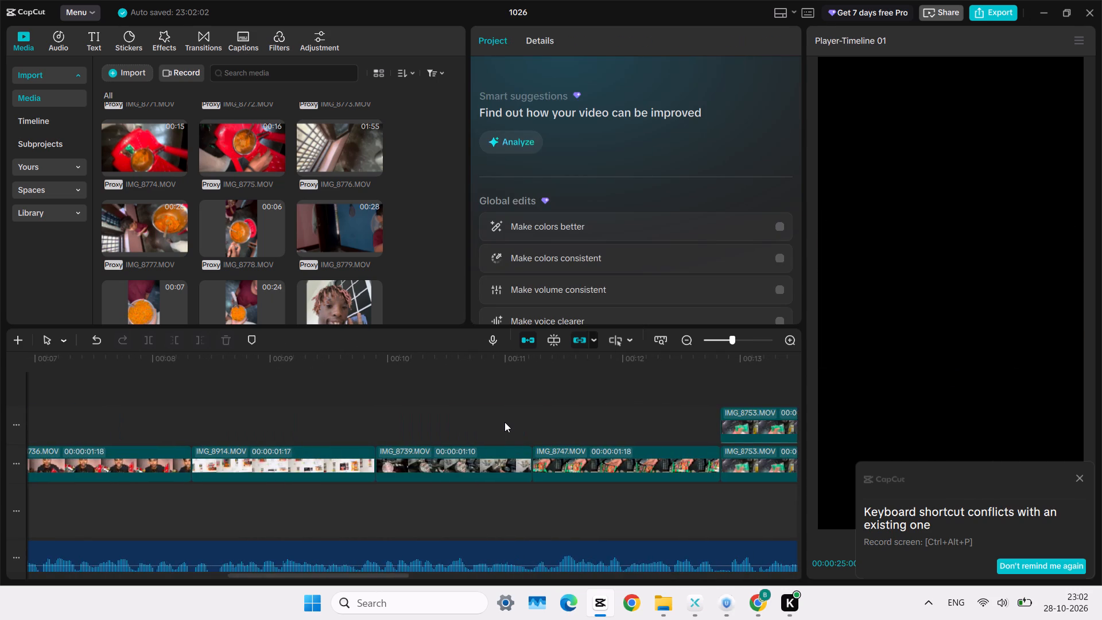
pyautogui.press('space')
pyautogui.click(505, 422)
pyautogui.hscroll(3, 505, 422)
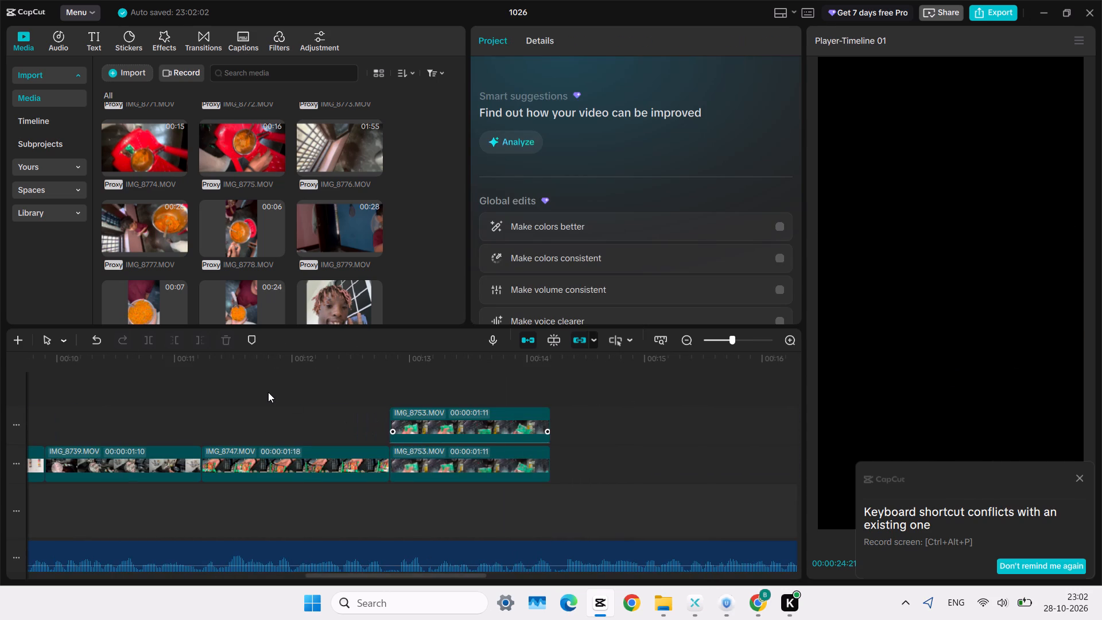
pyautogui.click(268, 392)
pyautogui.hscroll(1, 268, 392)
pyautogui.rightClick(268, 392)
pyautogui.press('space')
pyautogui.click(268, 392)
pyautogui.doubleClick(267, 377)
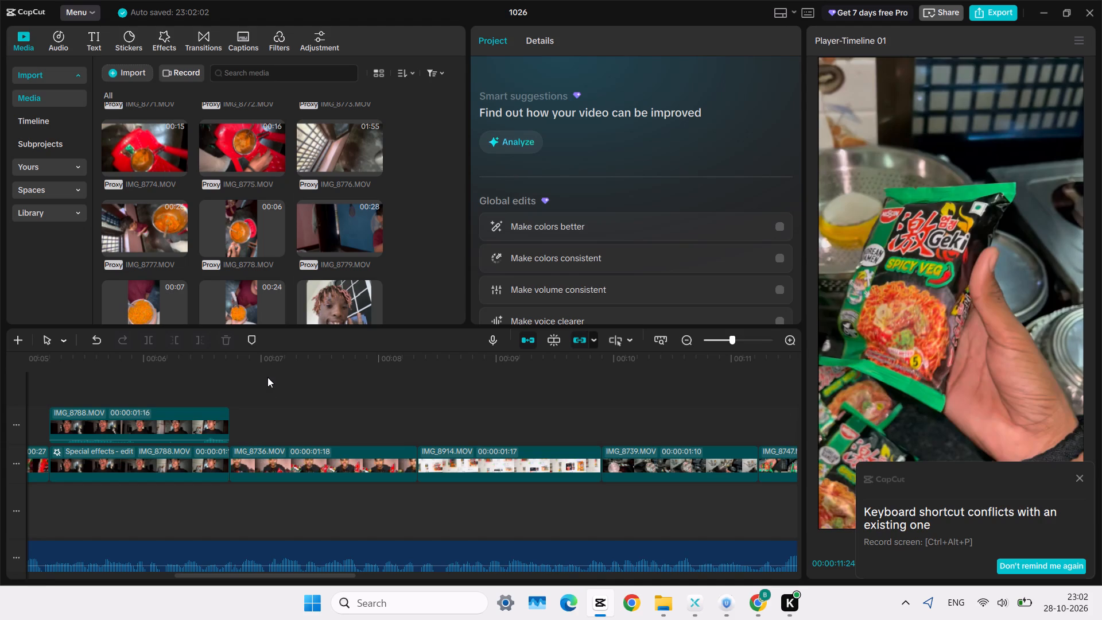
pyautogui.press('space')
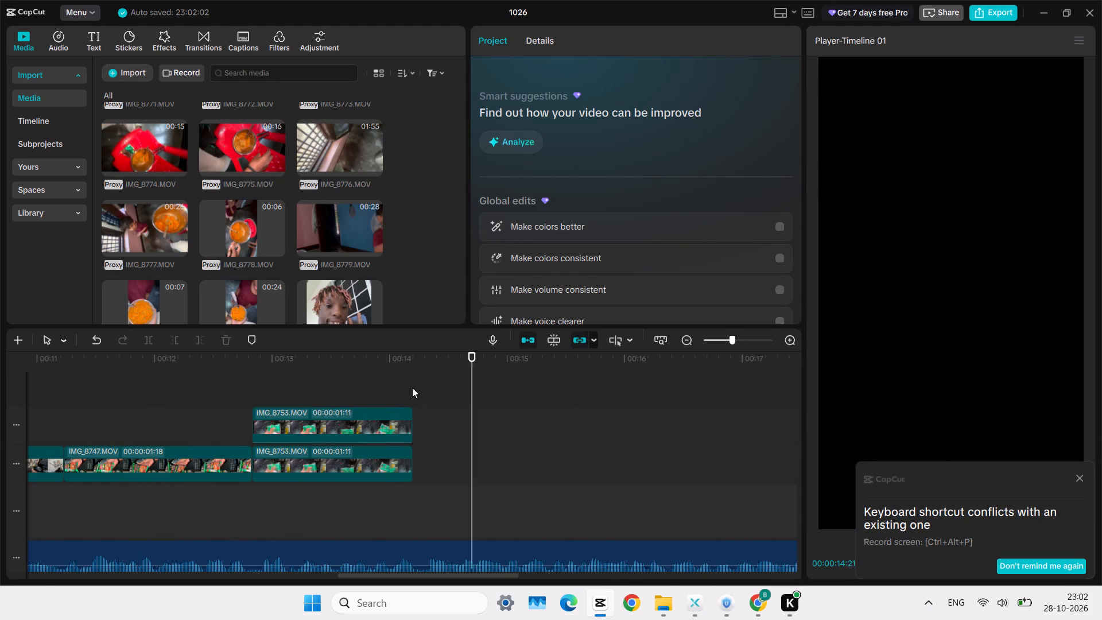
# Place the playhead at the end of the IMG_8753 clips, 00:14:06, and preview source clips including IMG_8762 and IMG_8759.
pyautogui.click(413, 387)
pyautogui.scroll(1, 229, 209)
pyautogui.scroll(-1, 229, 209)
pyautogui.scroll(1, 229, 209)
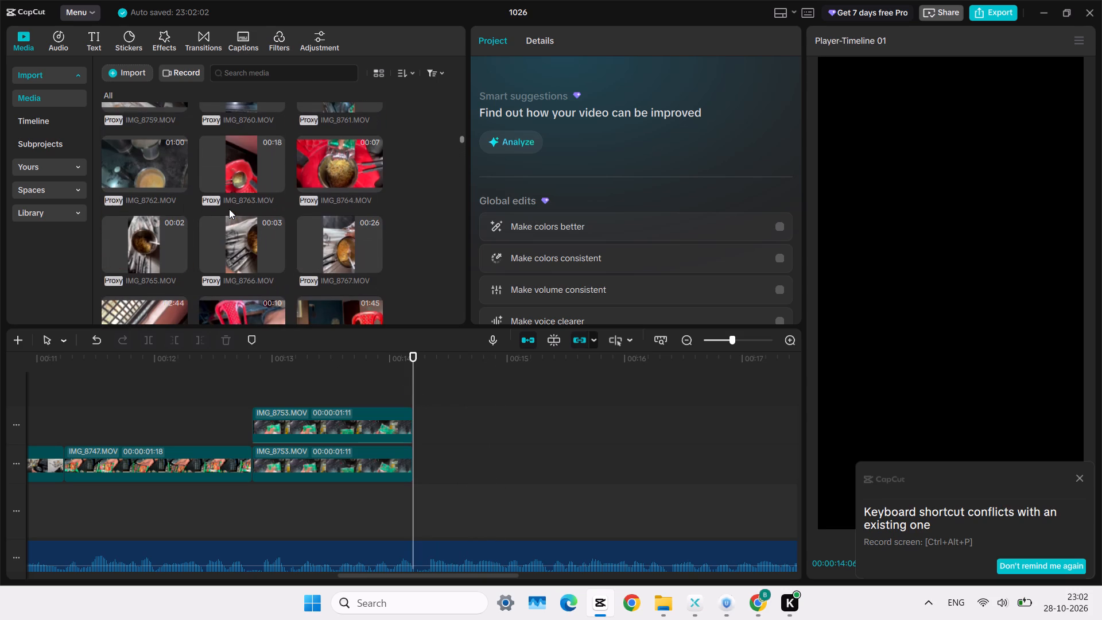
pyautogui.click(226, 175)
pyautogui.click(166, 169)
pyautogui.click(137, 167)
pyautogui.scroll(1, 137, 167)
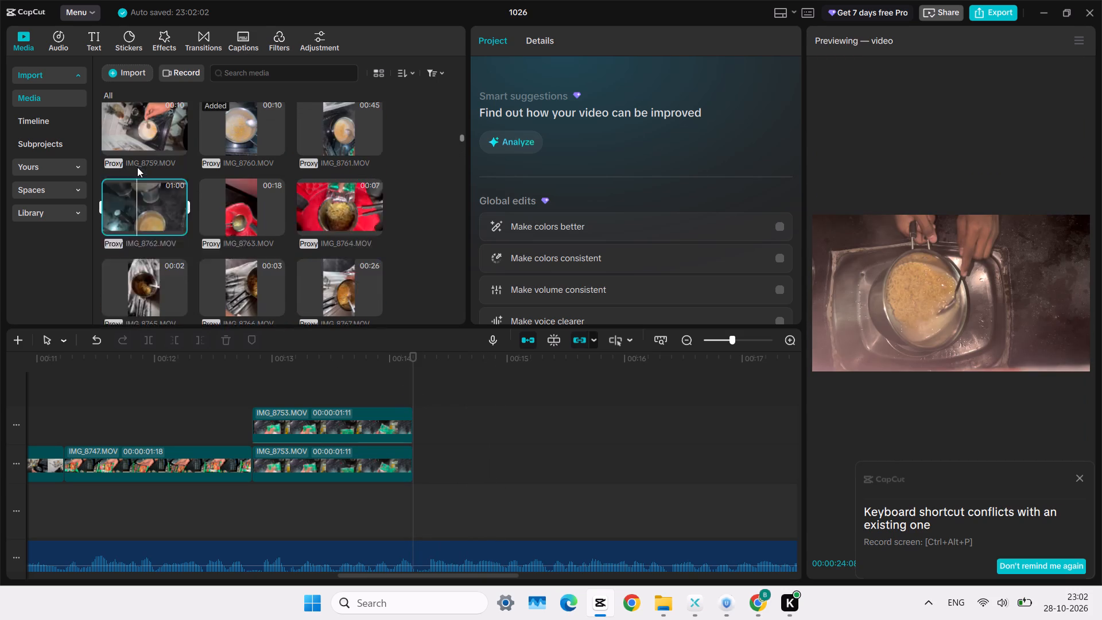
pyautogui.scroll(1, 137, 167)
pyautogui.click(219, 174)
pyautogui.click(153, 192)
pyautogui.scroll(1, 142, 192)
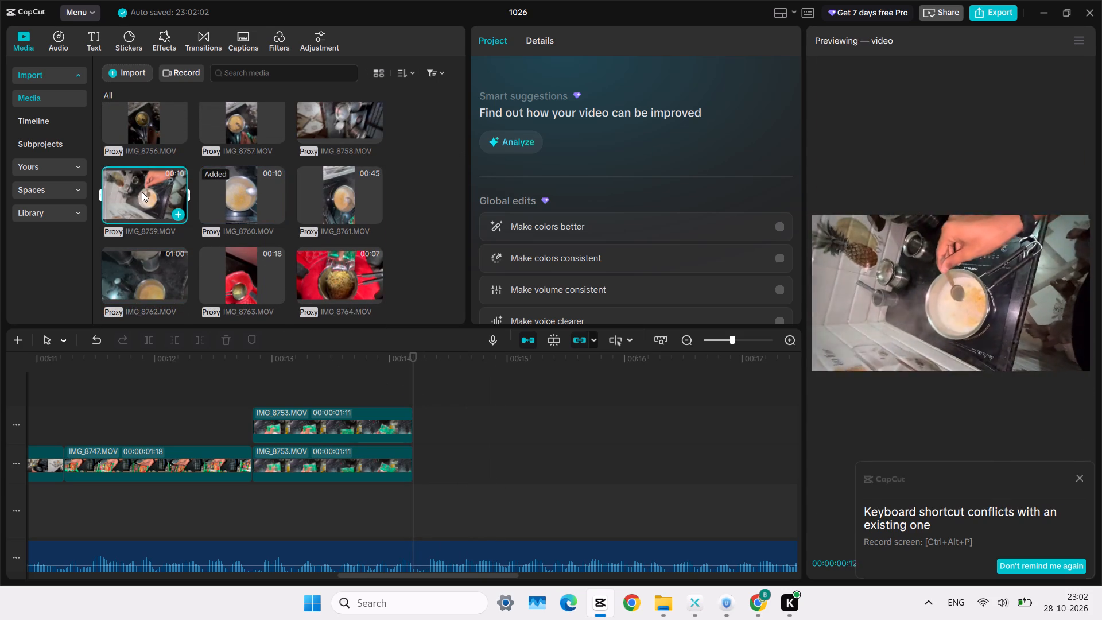
pyautogui.scroll(1, 142, 192)
# Preview the source clips IMG_8757, IMG_8756 and IMG_8758 in the media library for a suitable next shot.
pyautogui.click(223, 200)
pyautogui.click(235, 206)
pyautogui.click(258, 206)
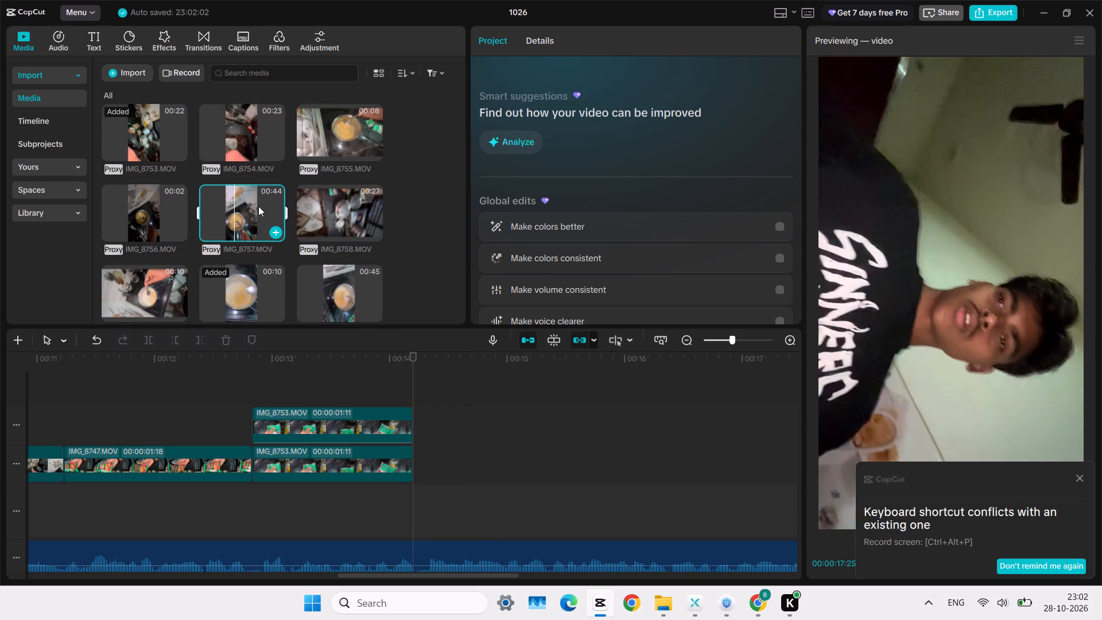
pyautogui.click(131, 215)
pyautogui.click(136, 210)
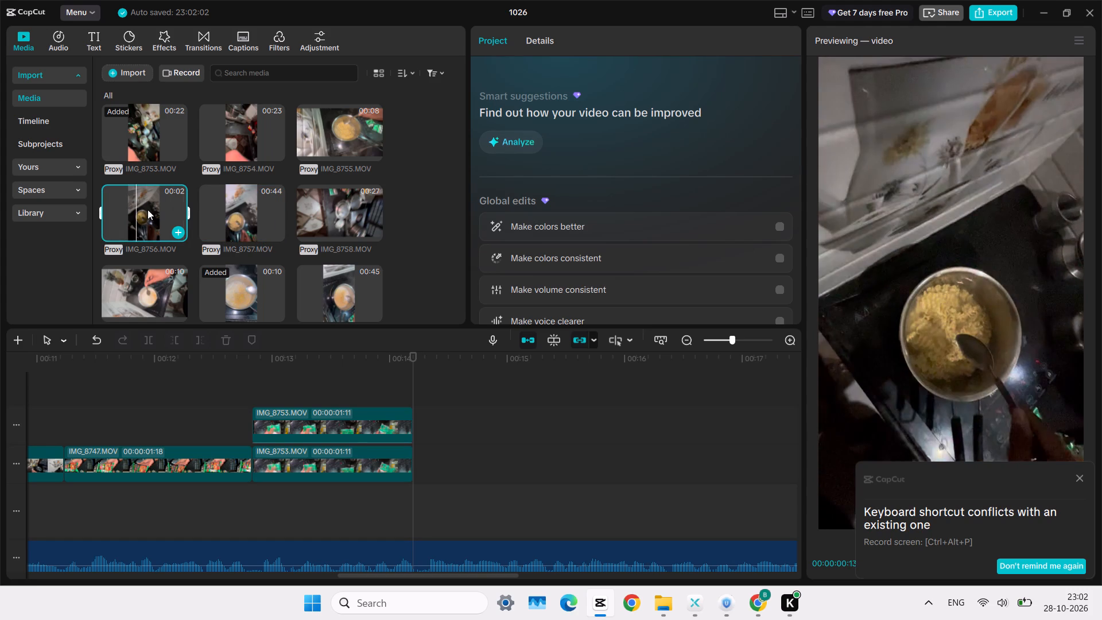
pyautogui.click(148, 210)
pyautogui.click(312, 196)
pyautogui.click(320, 205)
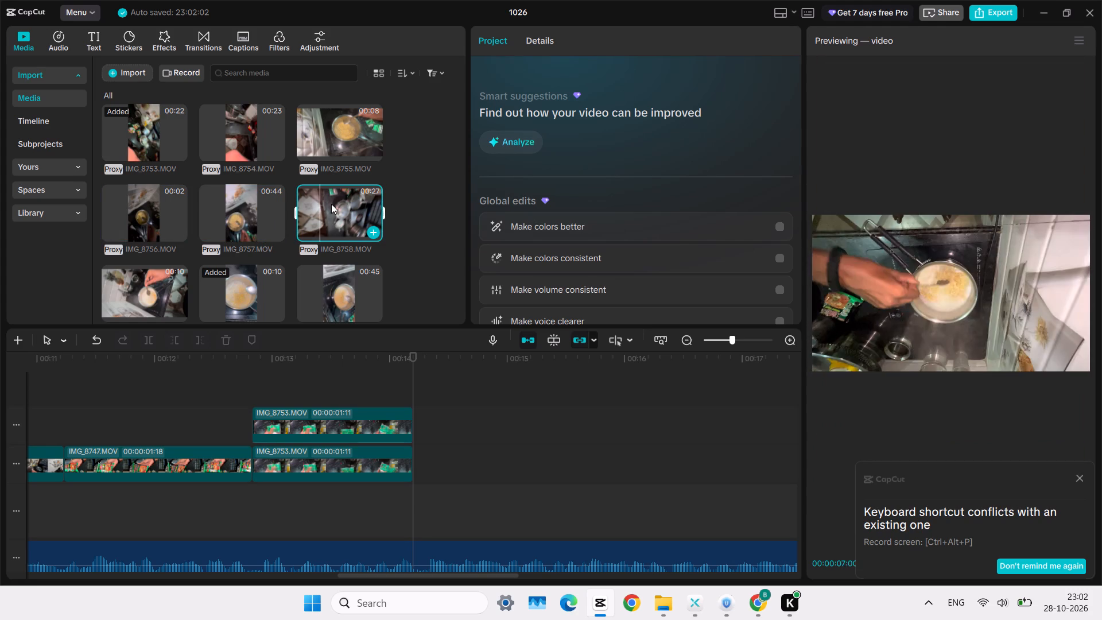
pyautogui.click(331, 204)
# Preview the source clips IMG_8755, IMG_8754 and IMG_8753 in the media library for a suitable next shot.
pyautogui.click(321, 137)
pyautogui.click(316, 135)
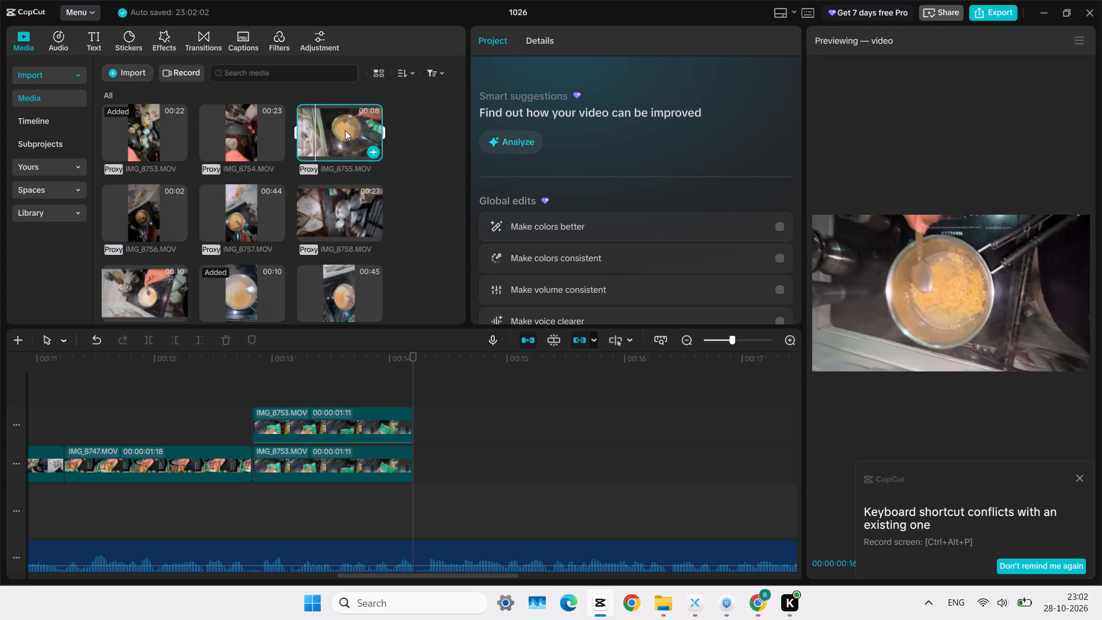
pyautogui.click(348, 130)
pyautogui.scroll(1, 348, 130)
pyautogui.click(228, 177)
pyautogui.click(215, 177)
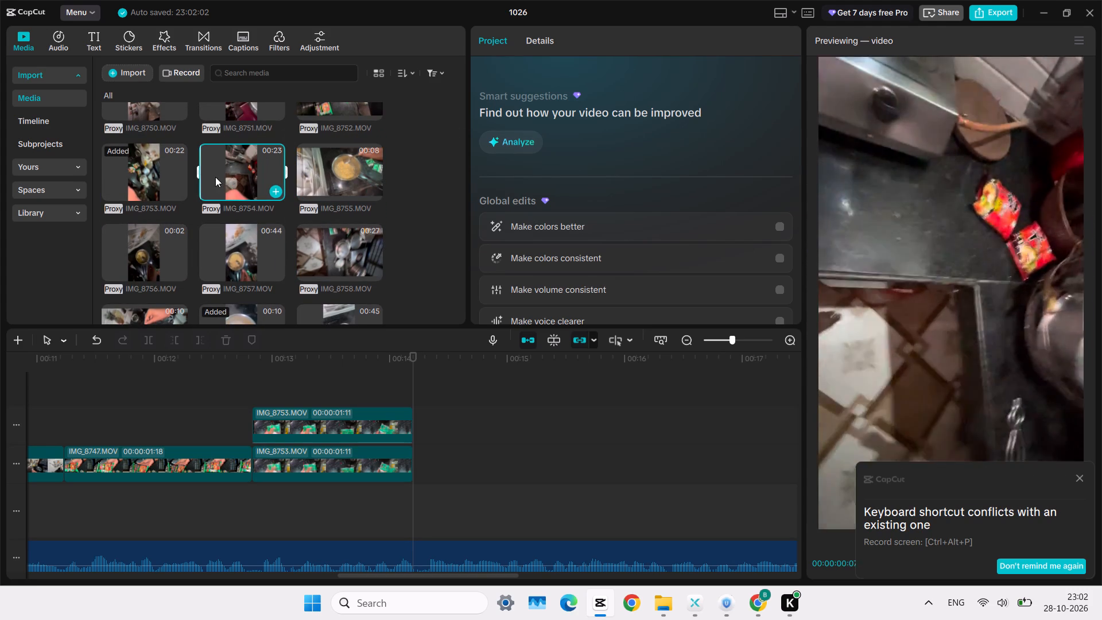
pyautogui.click(237, 171)
pyautogui.click(115, 161)
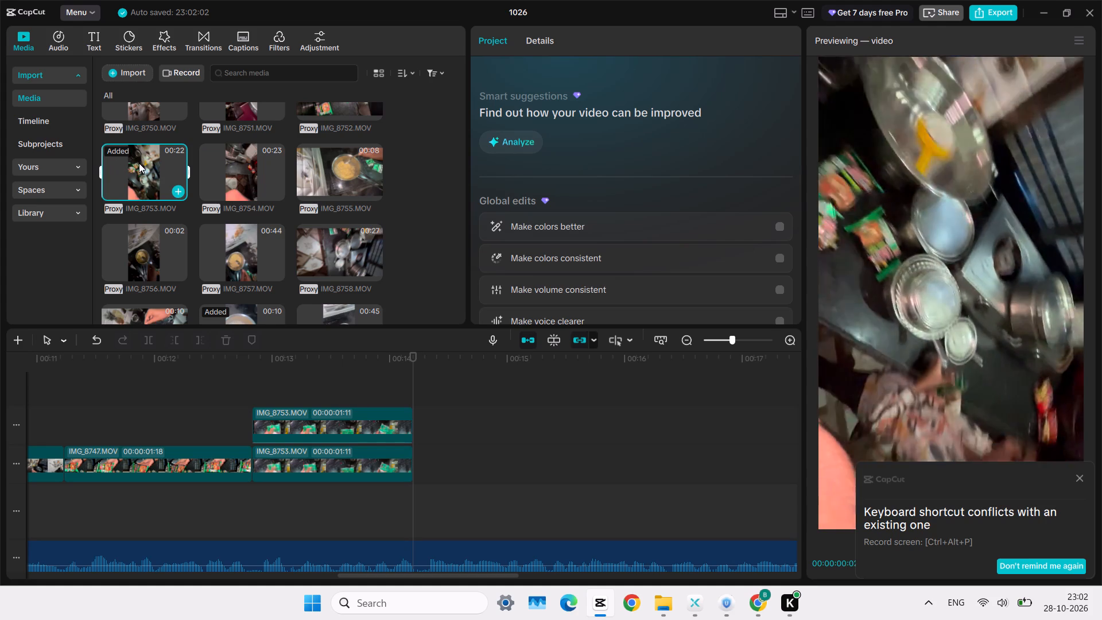
pyautogui.click(139, 163)
pyautogui.click(152, 163)
pyautogui.press('space')
# Examine several moments of the IMG_8752 source clip and compare it with IMG_8753 as a candidate next shot.
pyautogui.scroll(1, 152, 163)
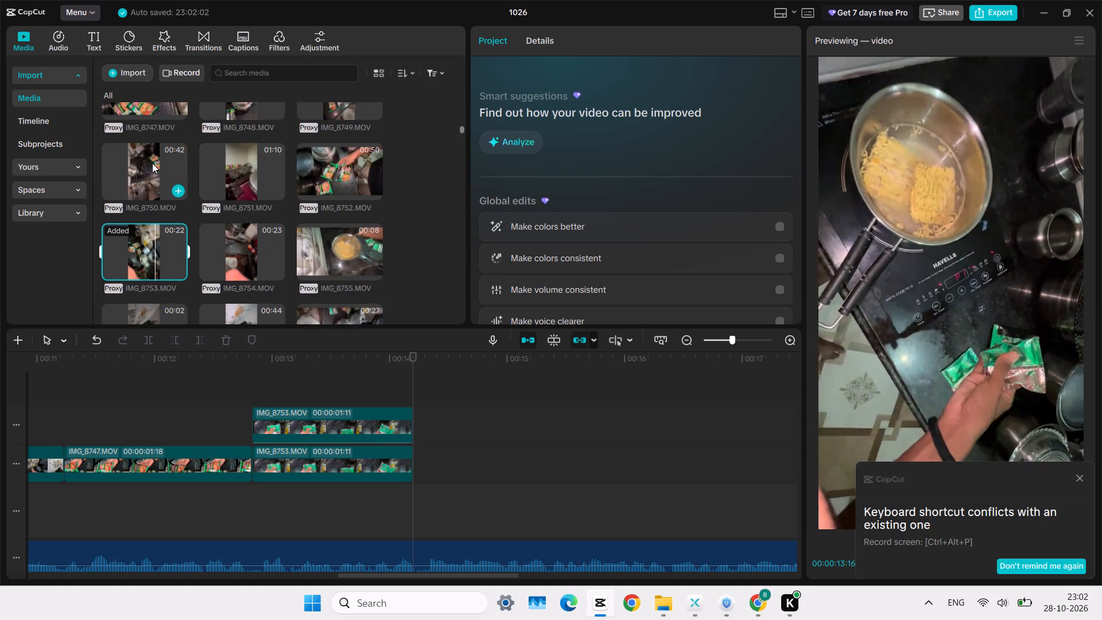
pyautogui.scroll(1, 152, 163)
pyautogui.click(334, 184)
pyautogui.click(308, 187)
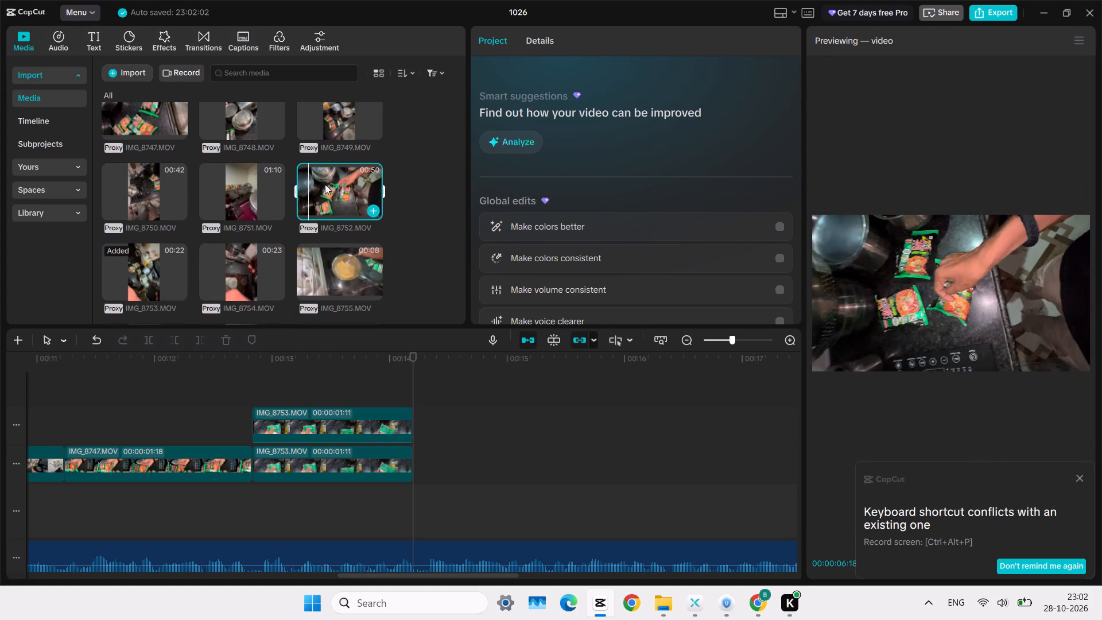
pyautogui.click(325, 184)
pyautogui.click(340, 185)
pyautogui.click(350, 185)
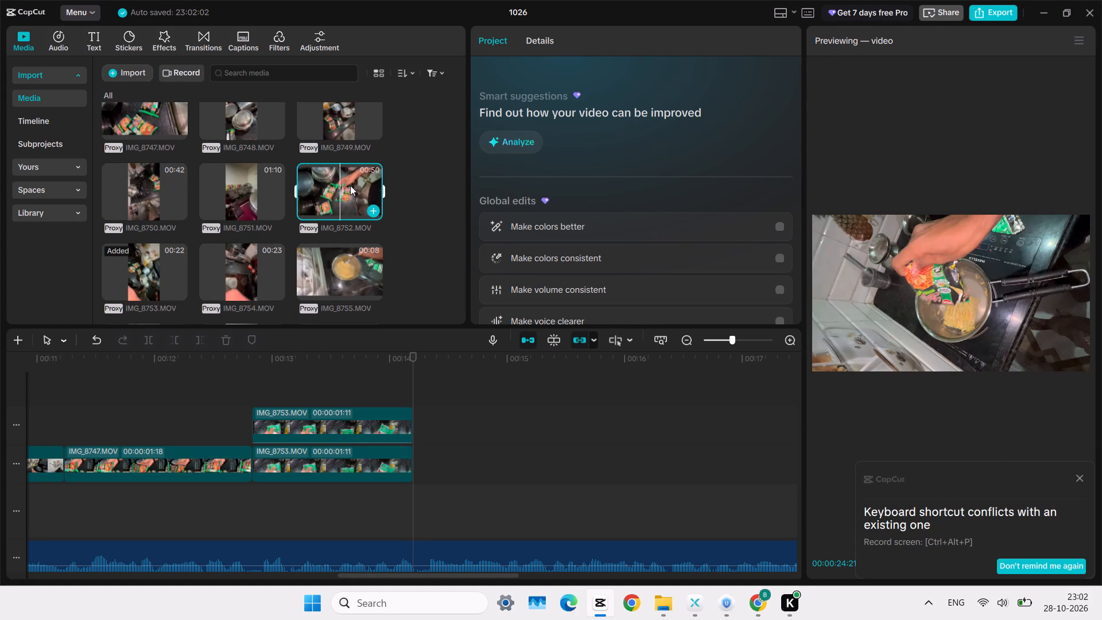
pyautogui.click(305, 188)
pyautogui.click(326, 188)
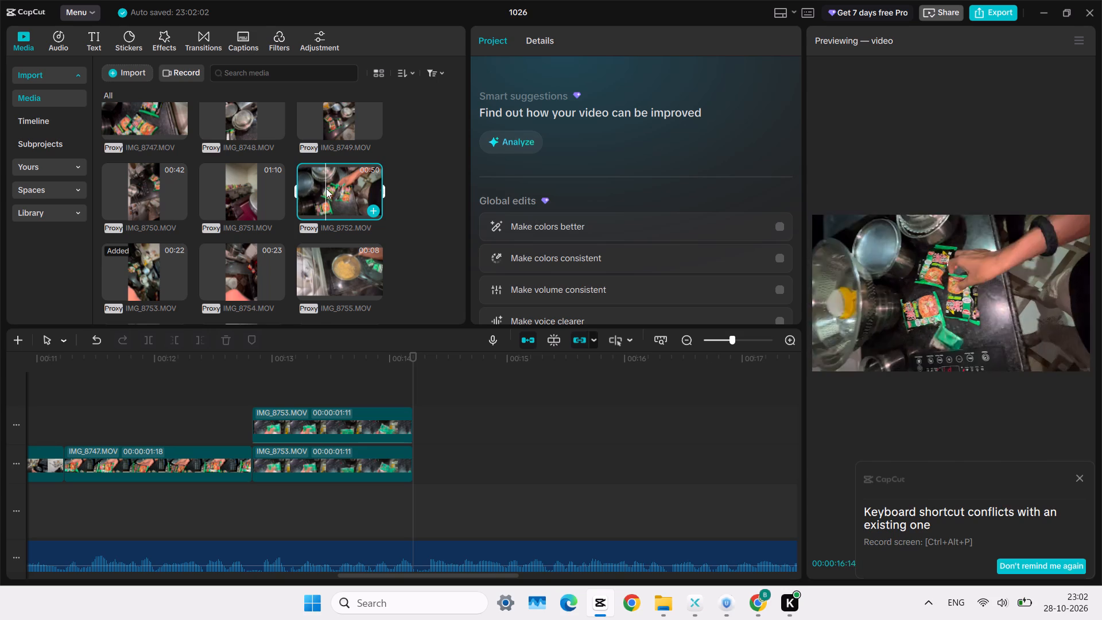
pyautogui.press('space')
pyautogui.click(336, 185)
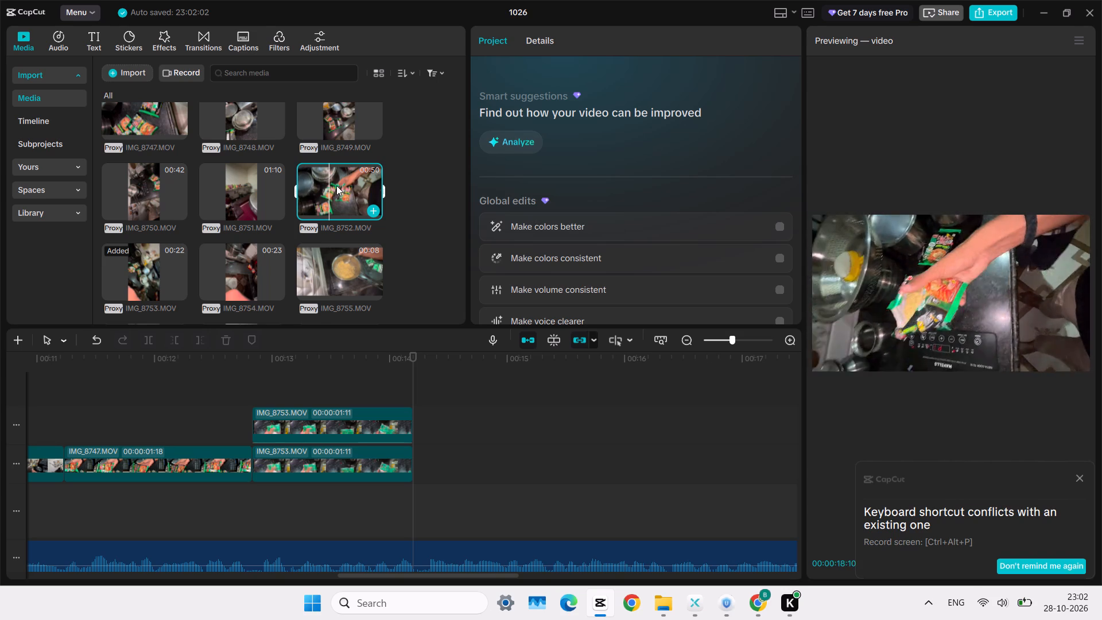
pyautogui.click(137, 282)
pyautogui.click(137, 273)
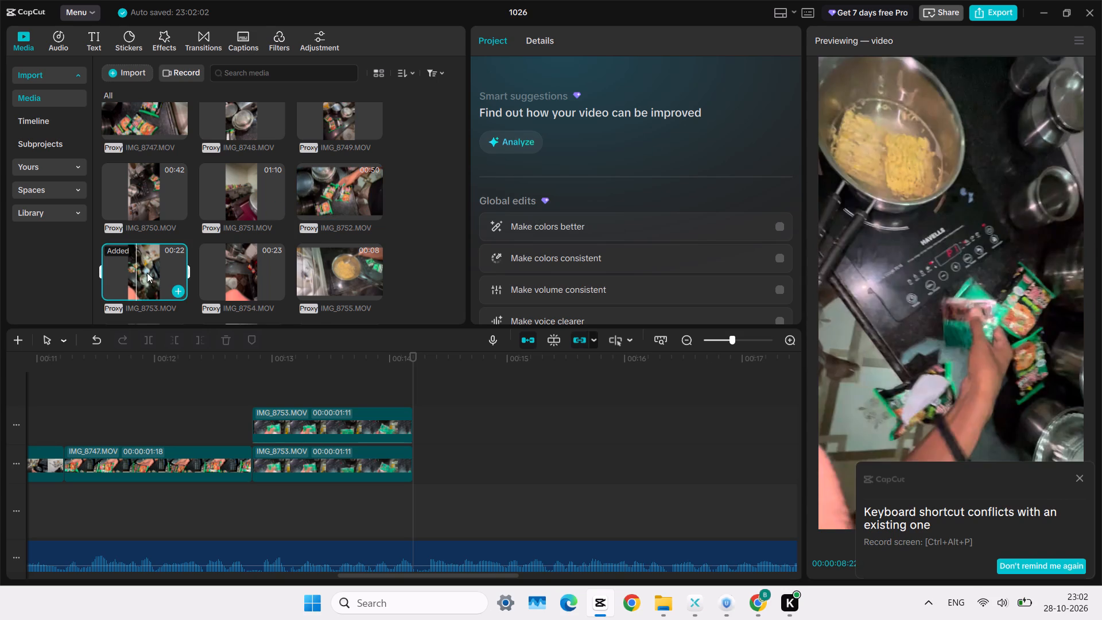
pyautogui.click(147, 273)
pyautogui.click(339, 197)
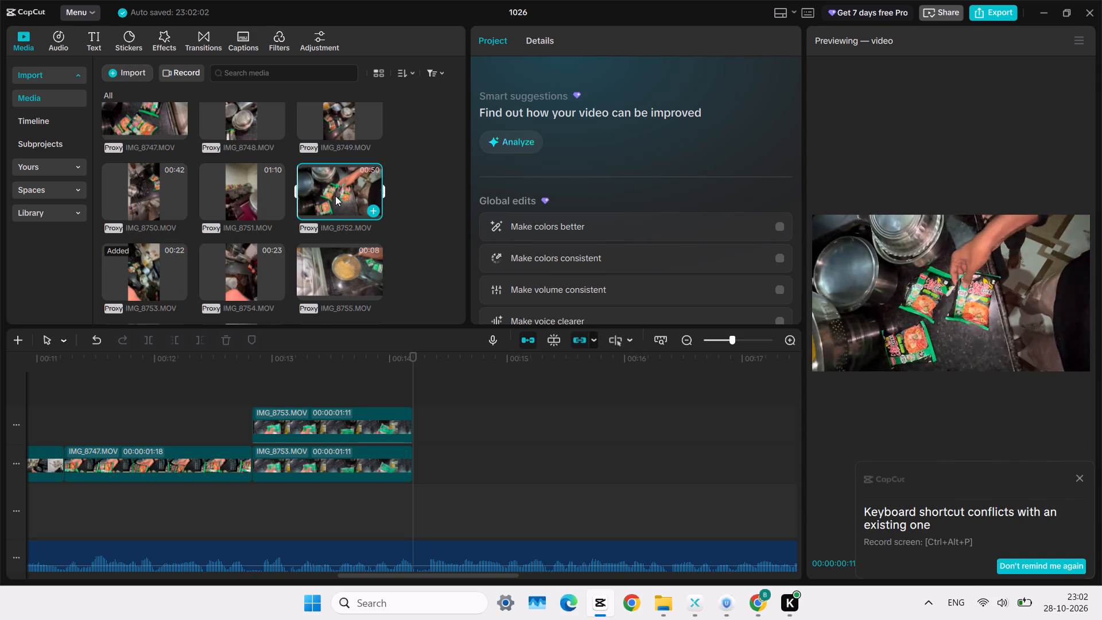
# Add the IMG_8752 clip to the main track directly after the IMG_8753 clip.
pyautogui.moveTo(335, 195); pyautogui.dragTo(440, 456)
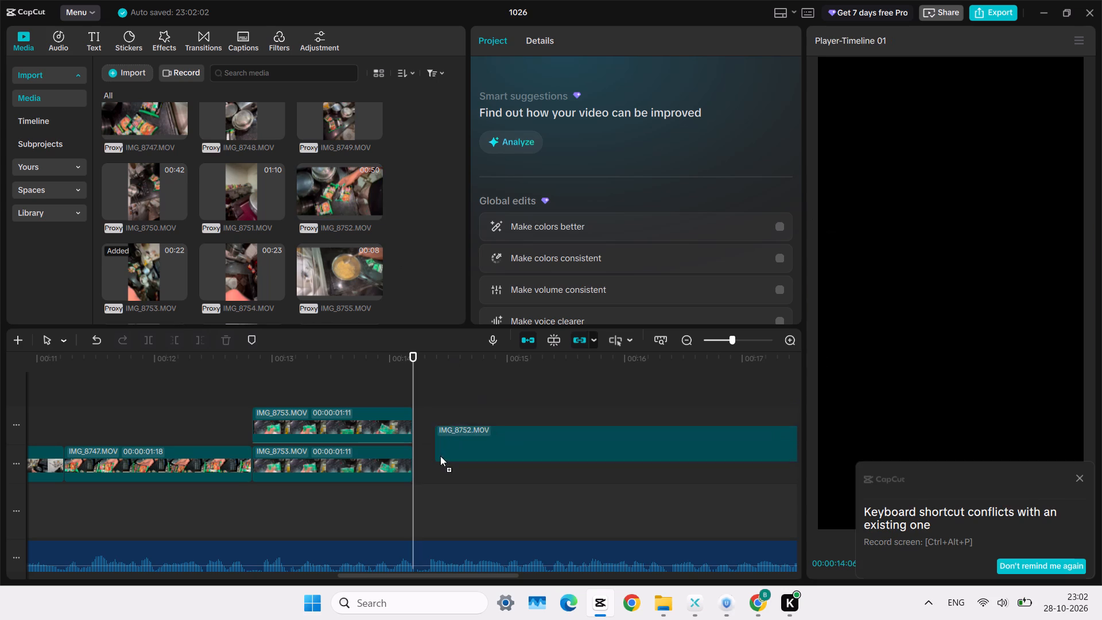
pyautogui.moveTo(440, 456); pyautogui.dragTo(429, 457)
# Rotate the IMG_8752 picture to 90° in the preview so it stands upright.
pyautogui.hscroll(-2, 566, 413)
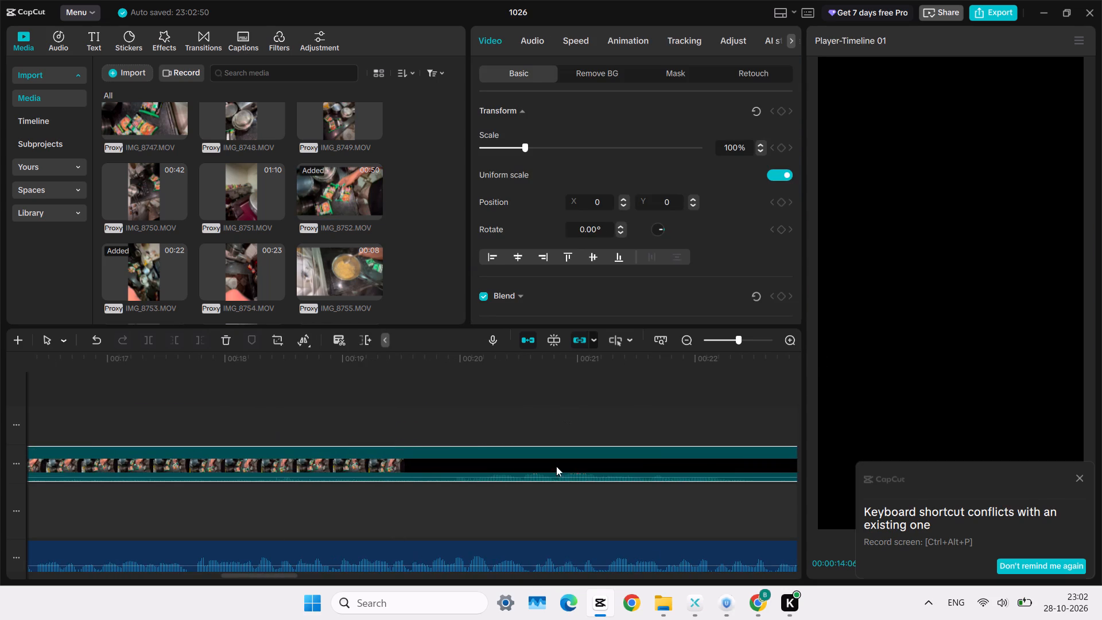
pyautogui.click(519, 404)
pyautogui.click(543, 432)
pyautogui.click(553, 464)
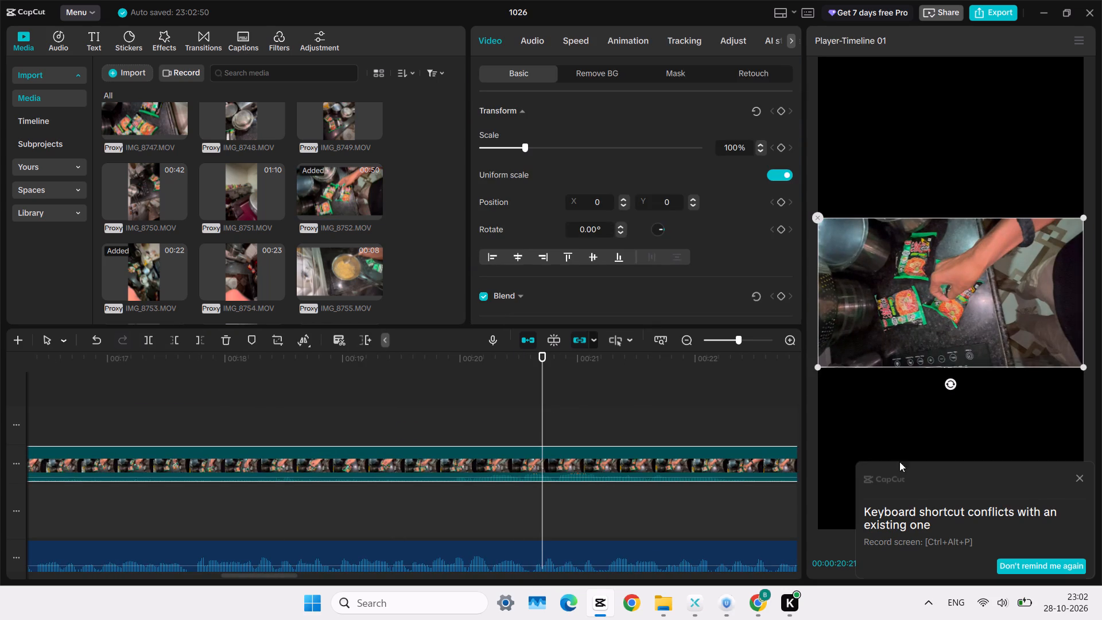
pyautogui.moveTo(948, 381); pyautogui.dragTo(841, 294)
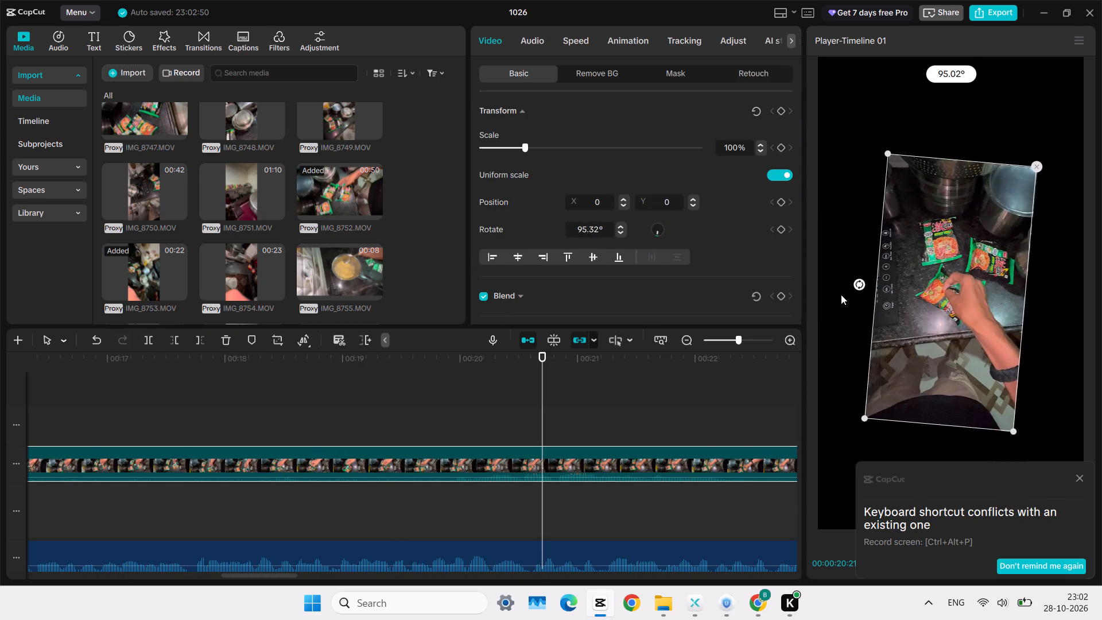
pyautogui.moveTo(841, 294); pyautogui.dragTo(841, 303)
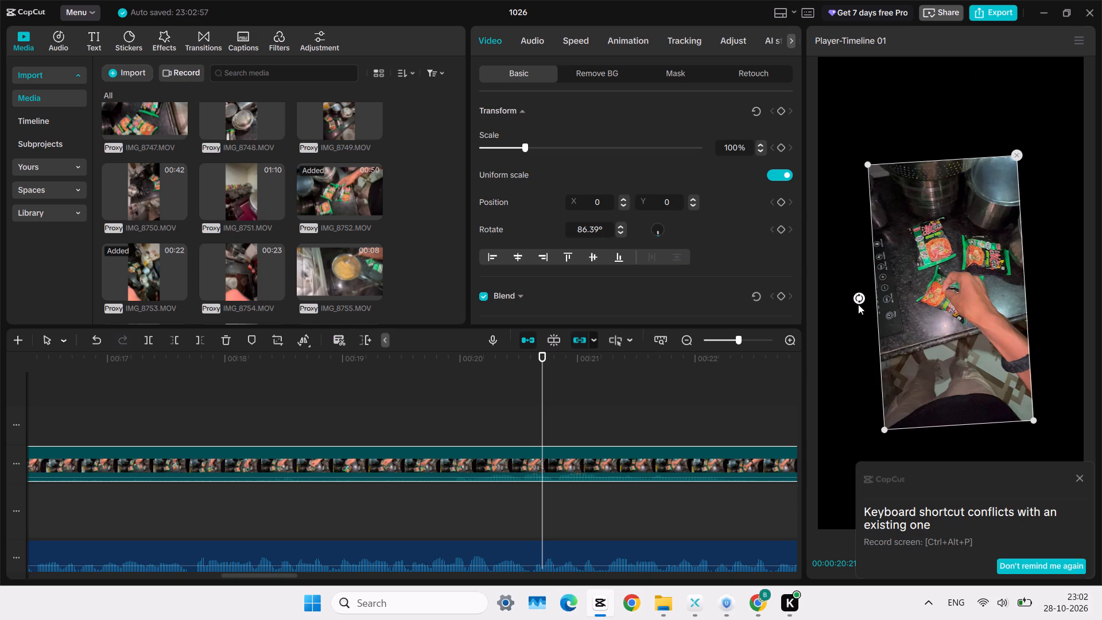
pyautogui.click(858, 304)
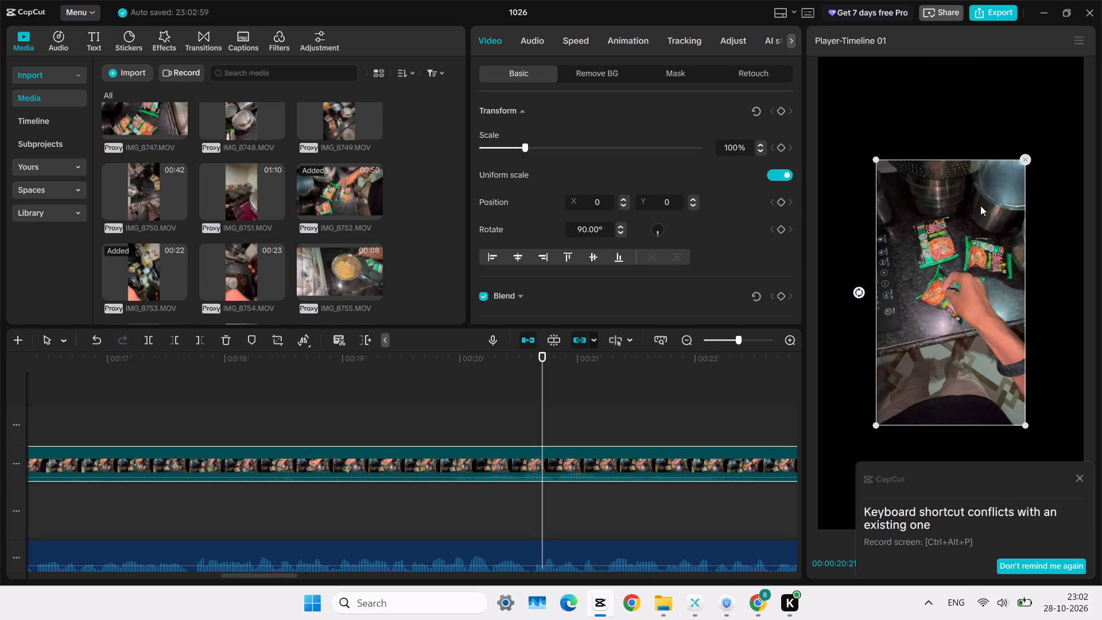
# Enlarge the rotated IMG_8752 picture until it fills the whole vertical frame.
pyautogui.moveTo(875, 161); pyautogui.dragTo(770, 20)
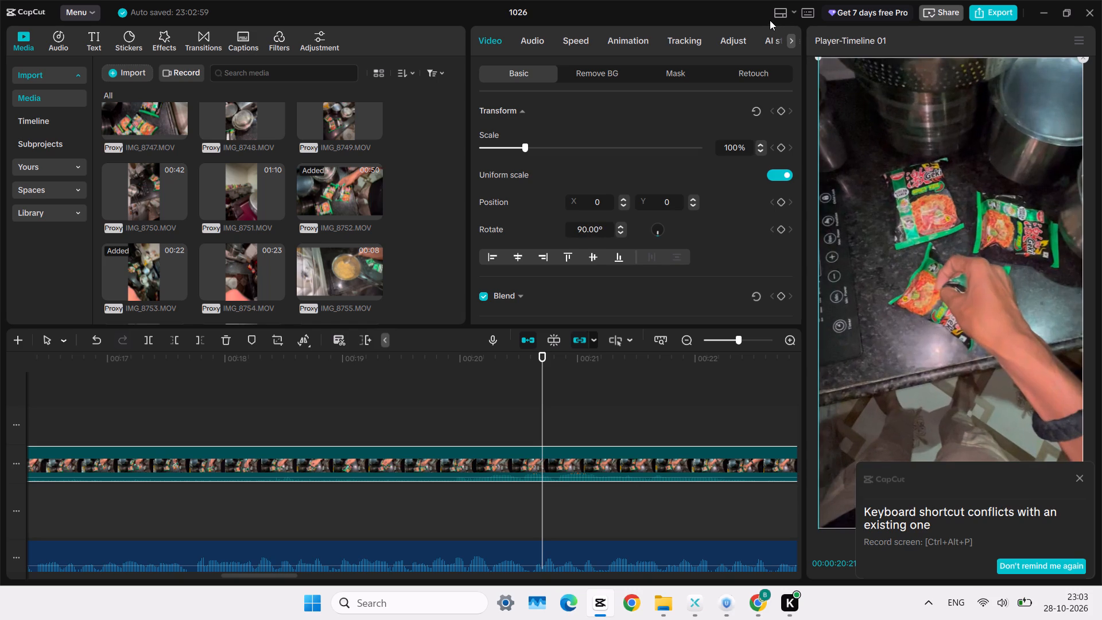
pyautogui.moveTo(770, 20); pyautogui.dragTo(769, 20)
# Find the moment showing the green packet in hand and trim off the beginning of IMG_8752 up to 00:00:28:21.
pyautogui.click(635, 401)
pyautogui.press('space')
pyautogui.hscroll(-1, 635, 401)
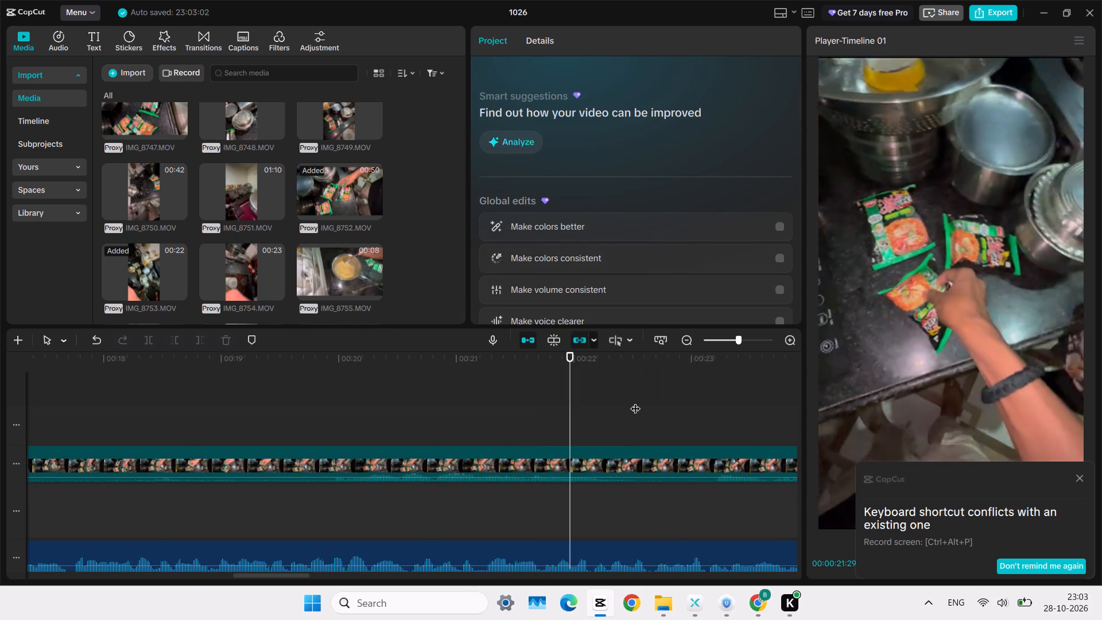
pyautogui.hscroll(-1, 635, 401)
pyautogui.click(635, 401)
pyautogui.moveTo(635, 401); pyautogui.dragTo(871, 409)
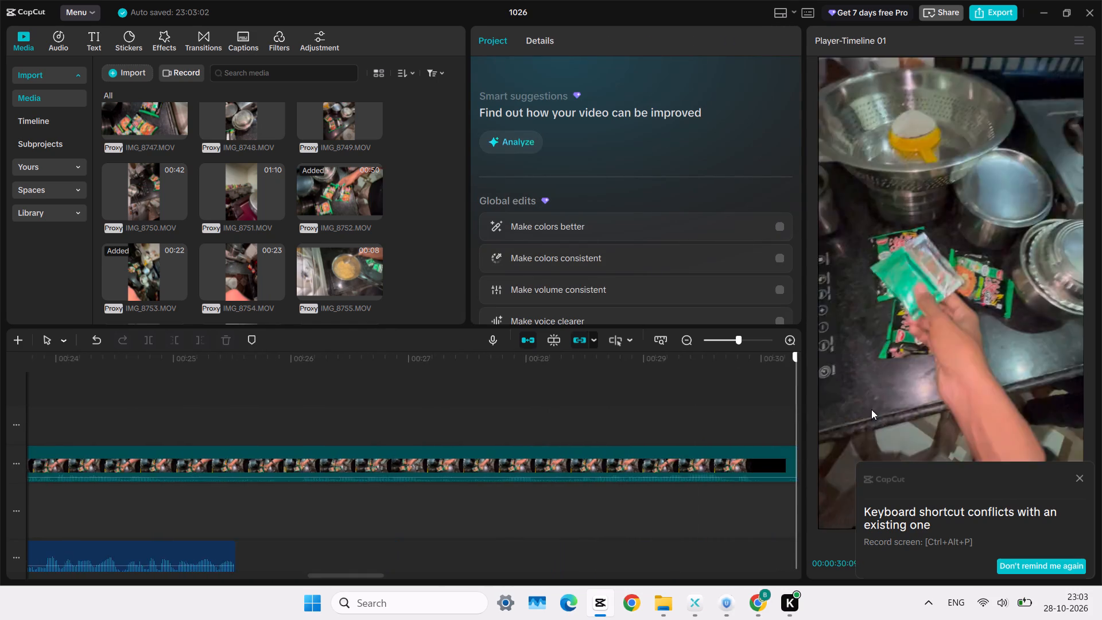
pyautogui.moveTo(871, 409); pyautogui.dragTo(567, 404)
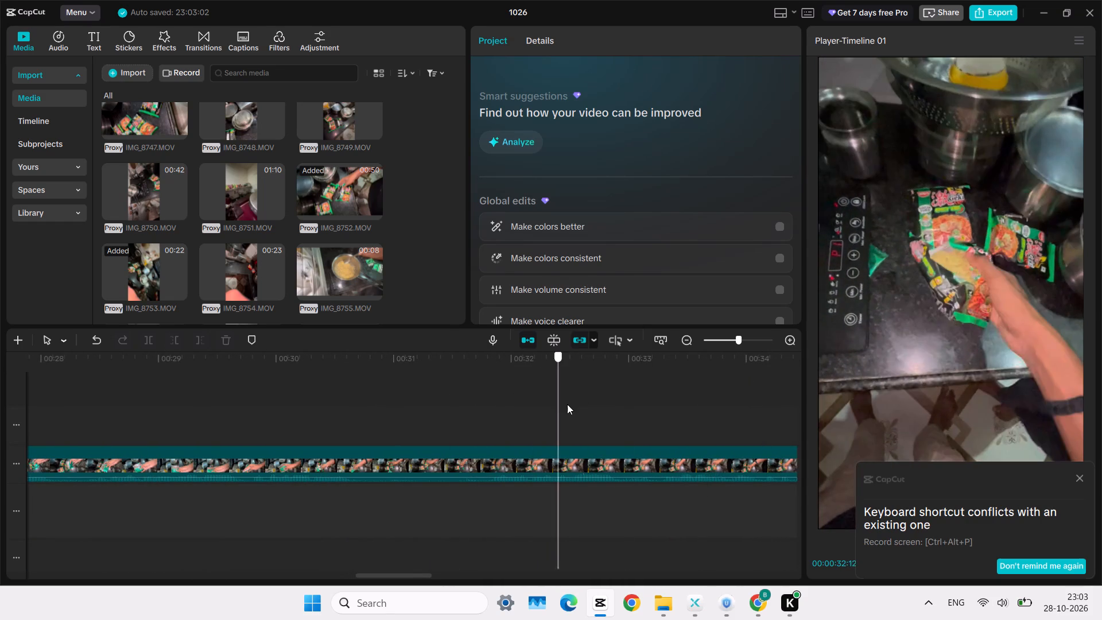
pyautogui.moveTo(567, 404); pyautogui.dragTo(270, 473)
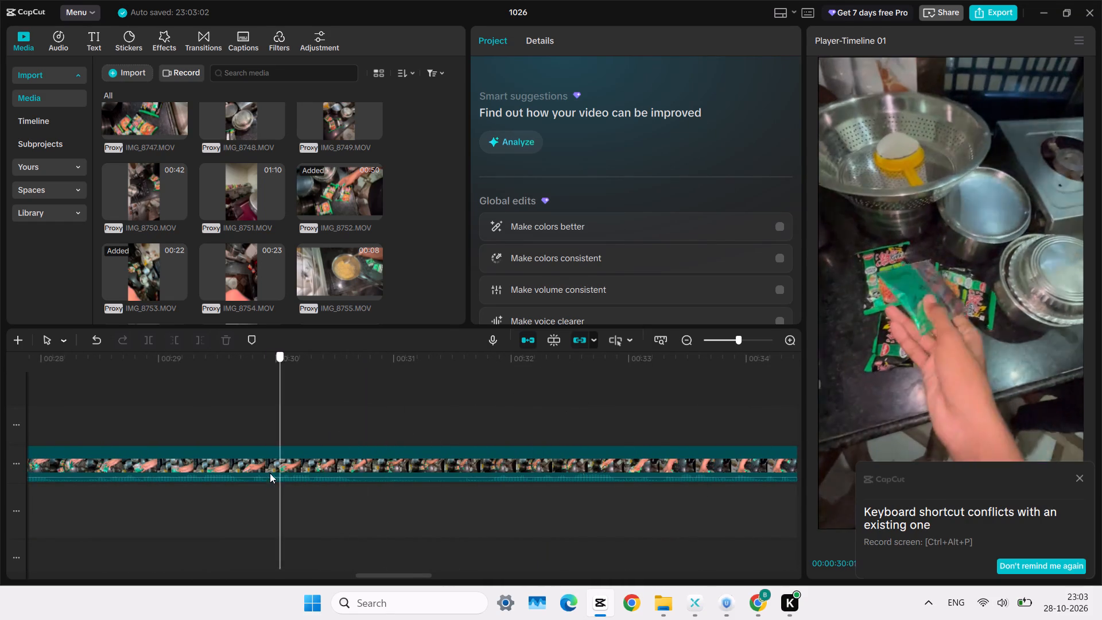
pyautogui.moveTo(270, 473); pyautogui.dragTo(258, 469)
pyautogui.click(140, 408)
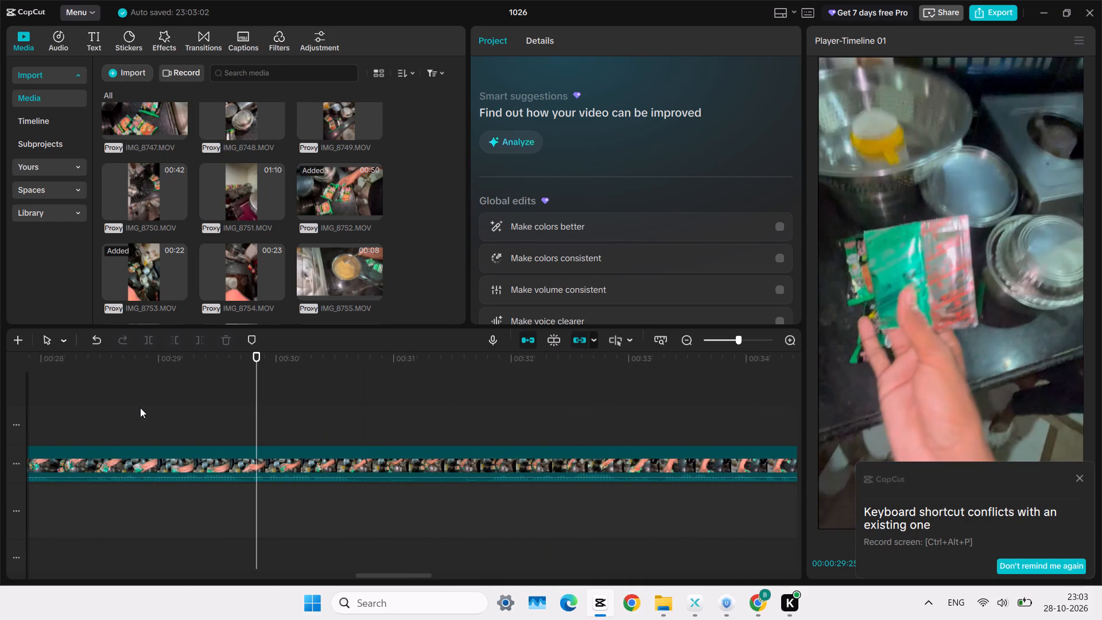
pyautogui.press('space')
pyautogui.hscroll(1, 140, 408)
pyautogui.click(104, 396)
pyautogui.press('space')
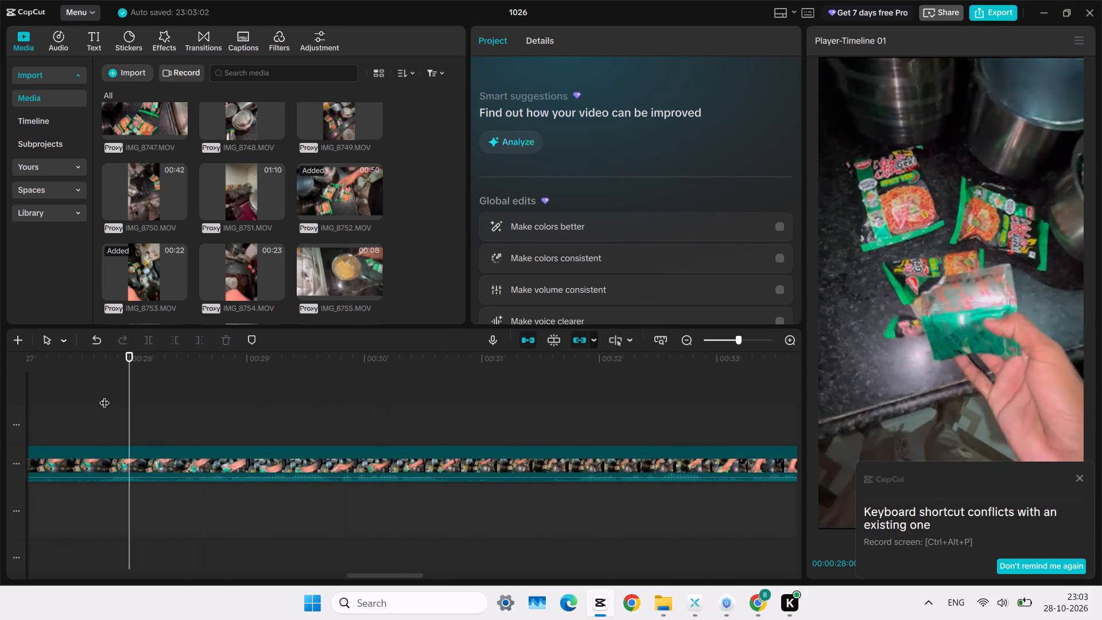
pyautogui.press('space')
pyautogui.click(170, 456)
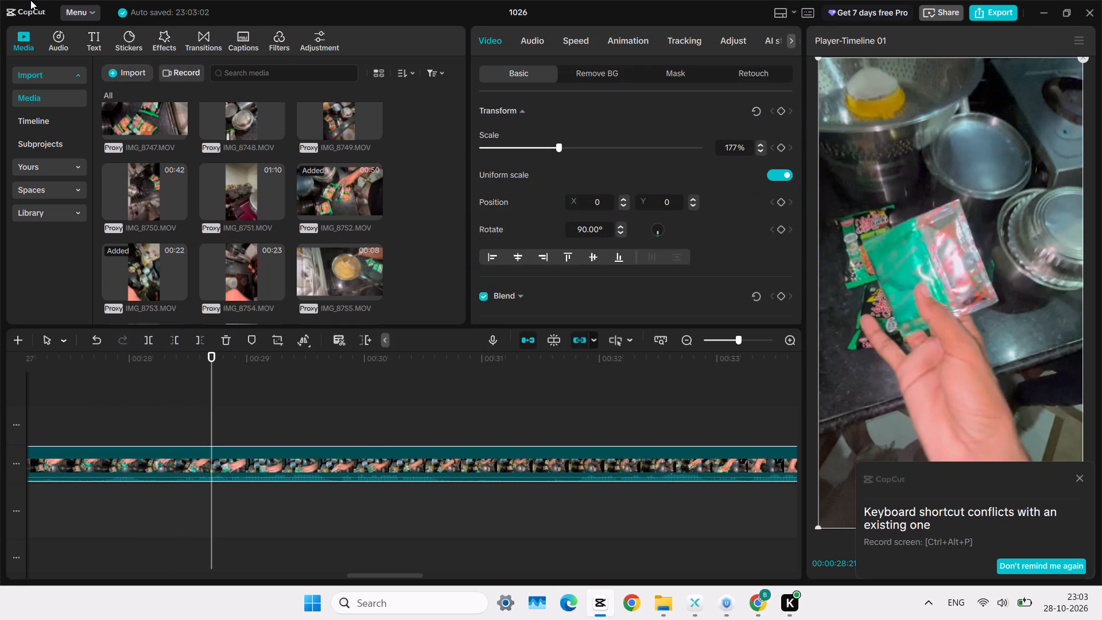
pyautogui.press('q')
# Move the trimmed IMG_8752 clip onto a track above the two stacked IMG_8753 clips, aligned with their start.
pyautogui.moveTo(237, 455); pyautogui.dragTo(112, 455)
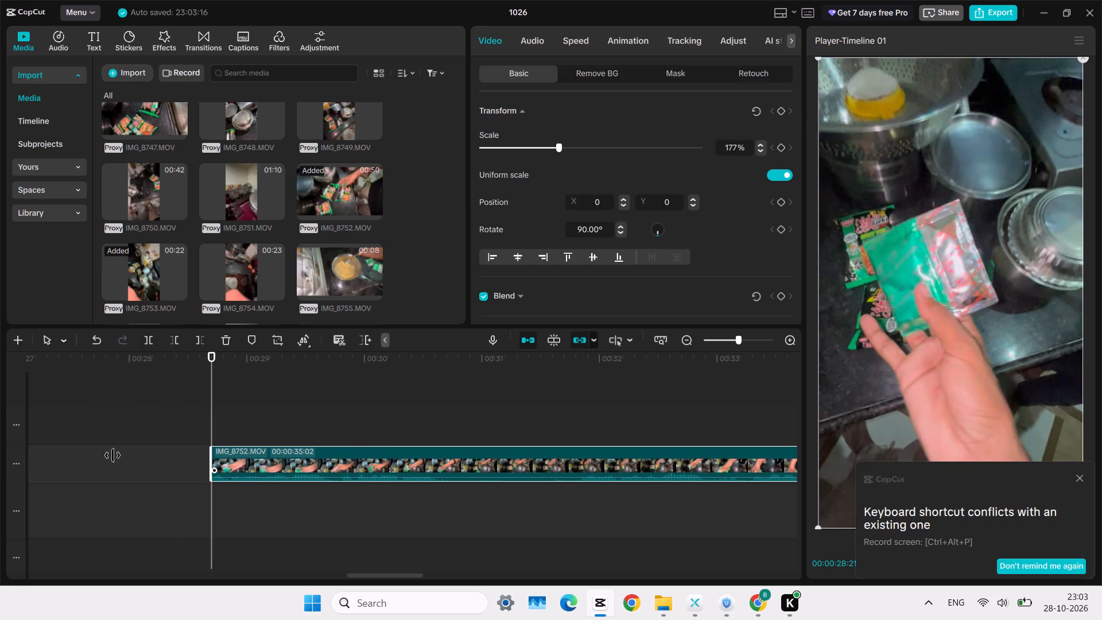
pyautogui.moveTo(112, 455); pyautogui.dragTo(0, 444)
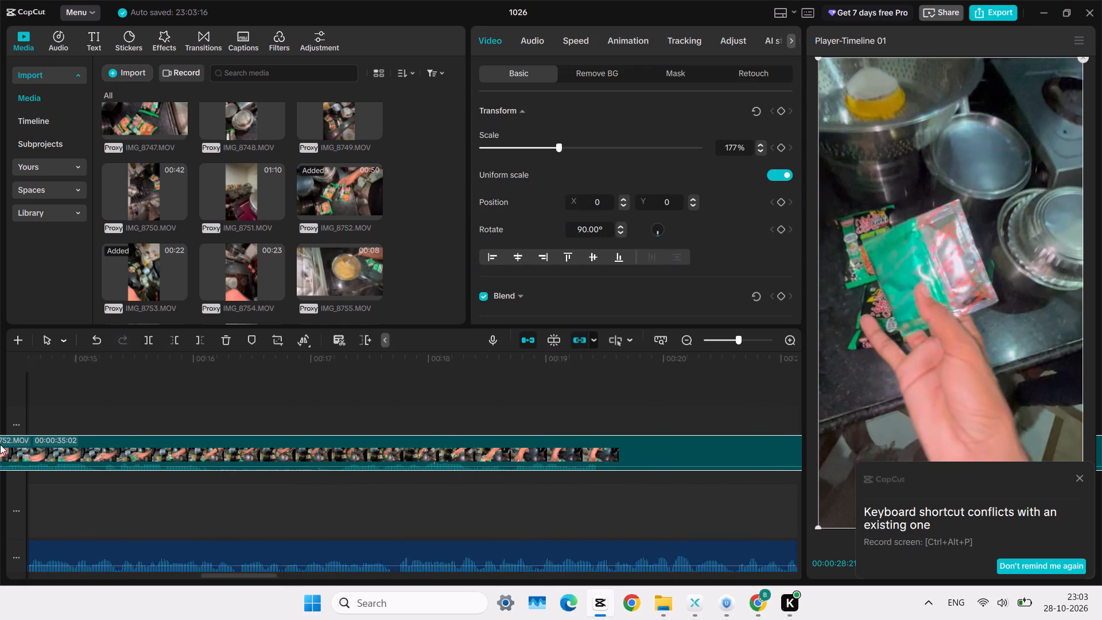
pyautogui.moveTo(0, 444); pyautogui.dragTo(550, 459)
pyautogui.click(422, 395)
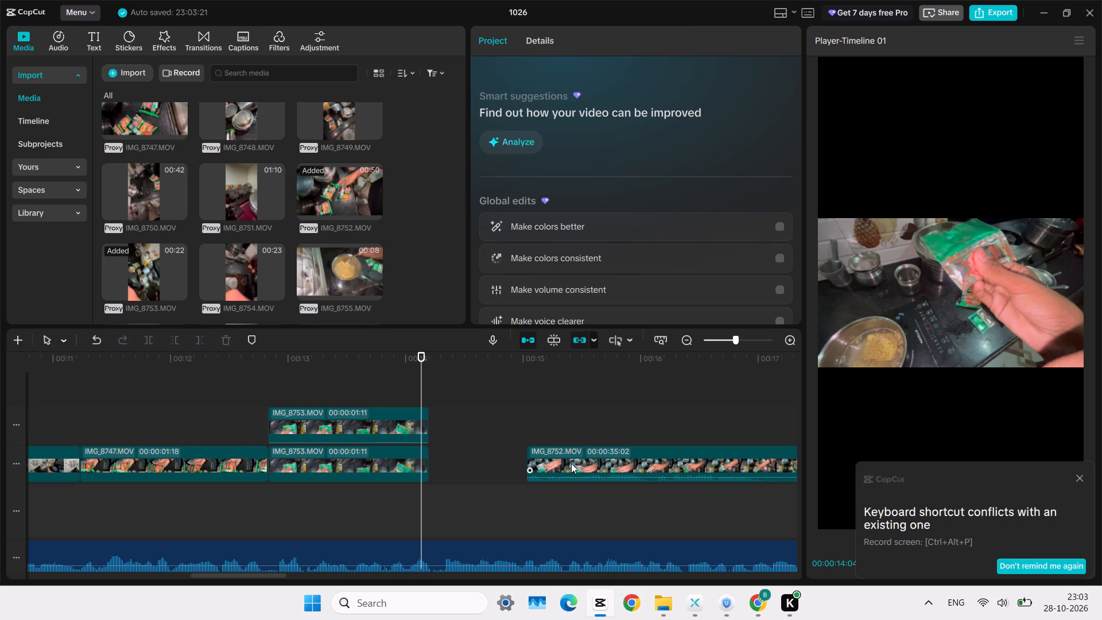
pyautogui.moveTo(571, 463); pyautogui.dragTo(319, 487)
pyautogui.hscroll(-1, 459, 476)
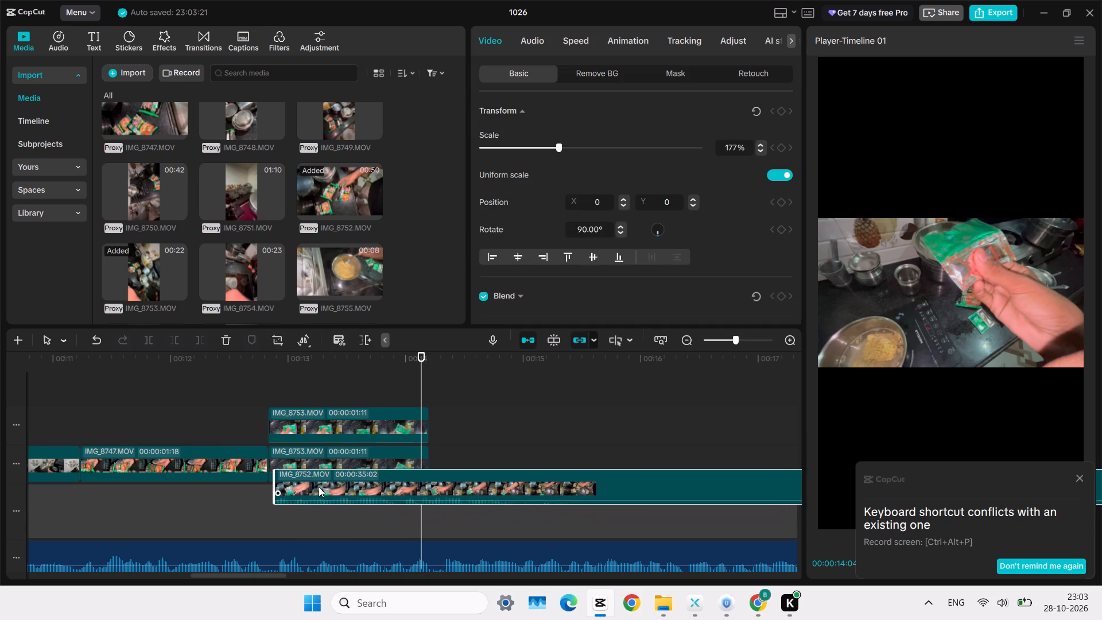
pyautogui.moveTo(319, 487); pyautogui.dragTo(313, 385)
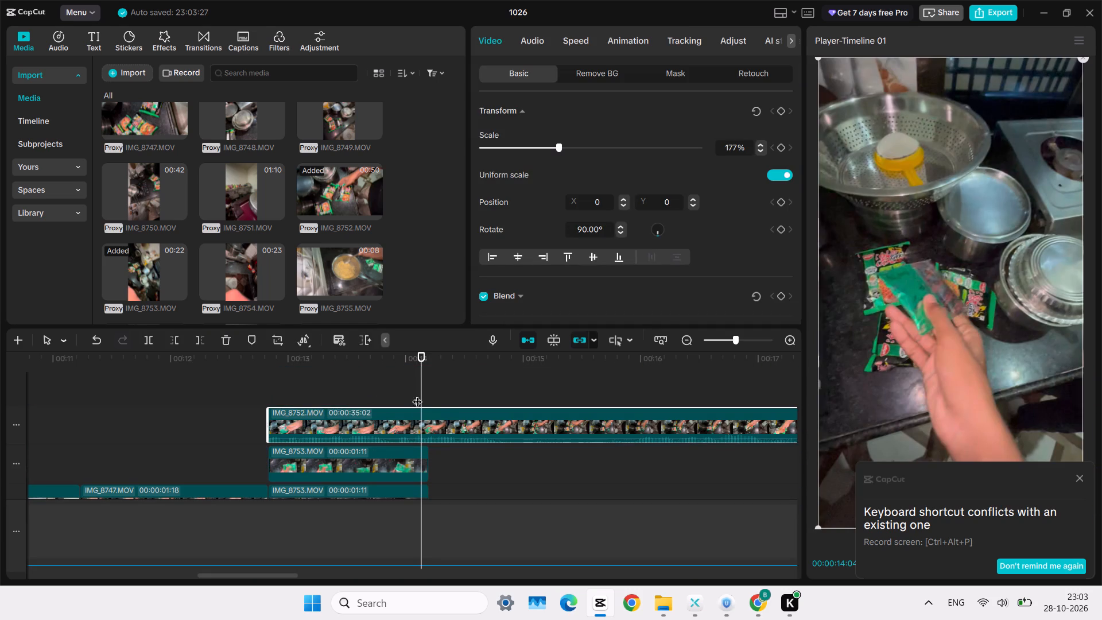
# Split the IMG_8752 clip at 00:00:14:06, where the IMG_8753 clips below it end.
pyautogui.click(430, 384)
pyautogui.click(437, 437)
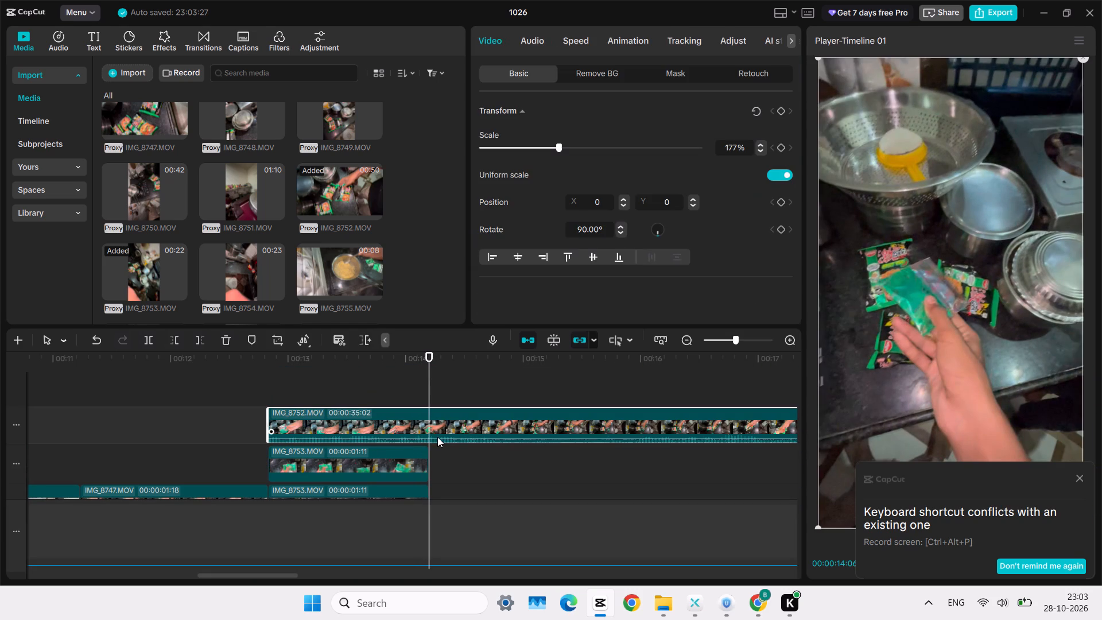
pyautogui.hotkey('ctrl', 'b')
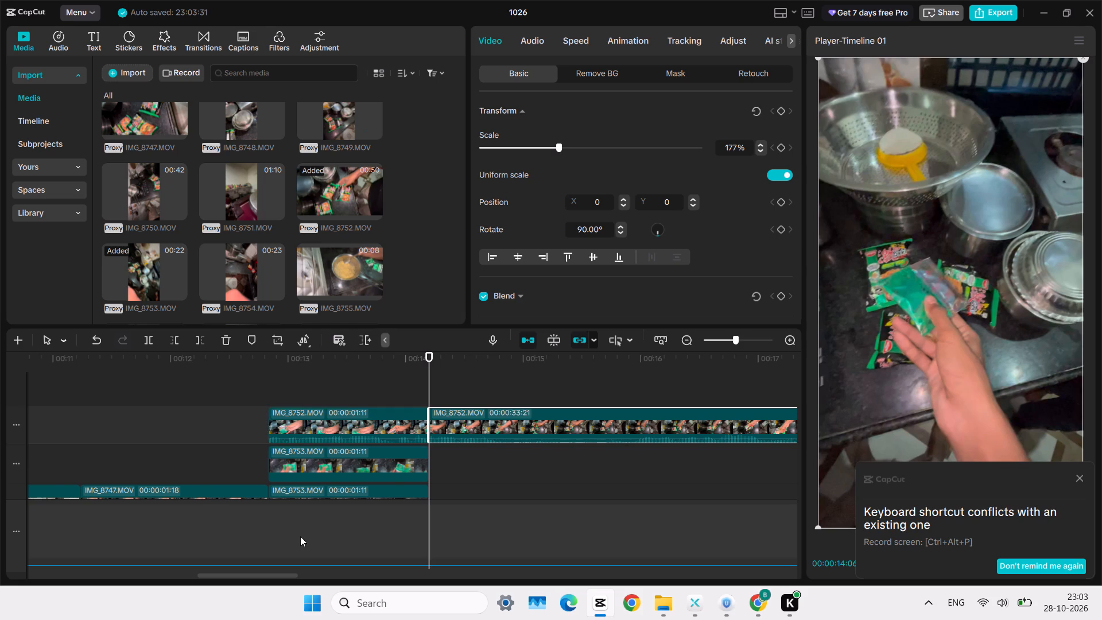
# Delete both stacked IMG_8753 clips beneath the first IMG_8752 piece.
pyautogui.scroll(-1, 300, 536)
pyautogui.moveTo(436, 385); pyautogui.dragTo(403, 440)
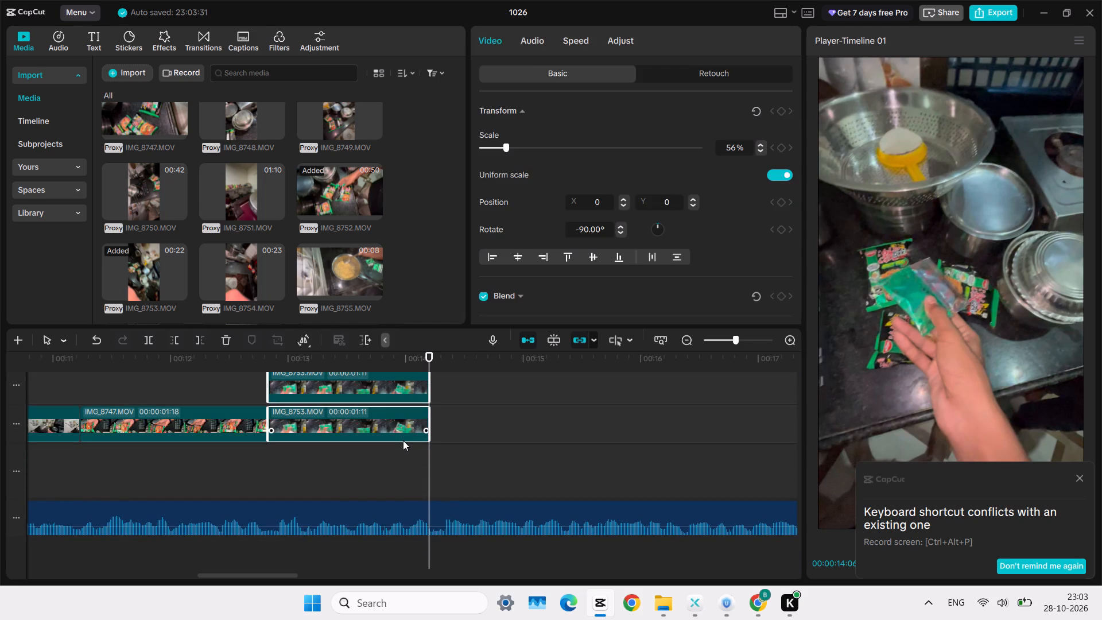
pyautogui.press('Delete')
# Move the short IMG_8752 piece into the main-track gap directly after IMG_8747 and play it back.
pyautogui.scroll(1, 361, 423)
pyautogui.moveTo(344, 398); pyautogui.dragTo(345, 476)
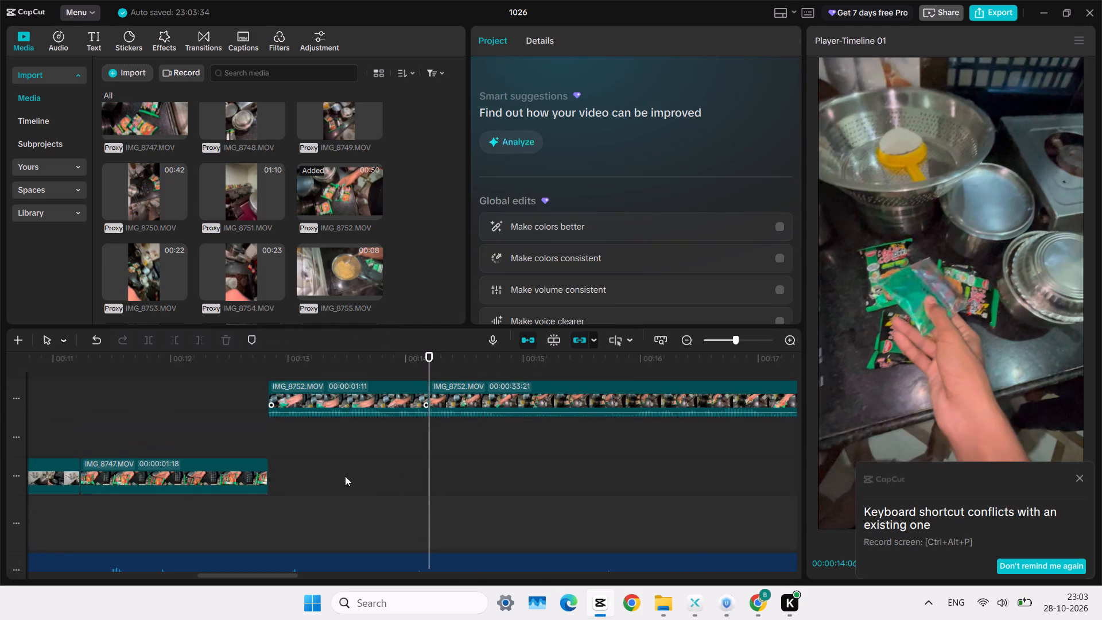
pyautogui.moveTo(345, 476); pyautogui.dragTo(344, 484)
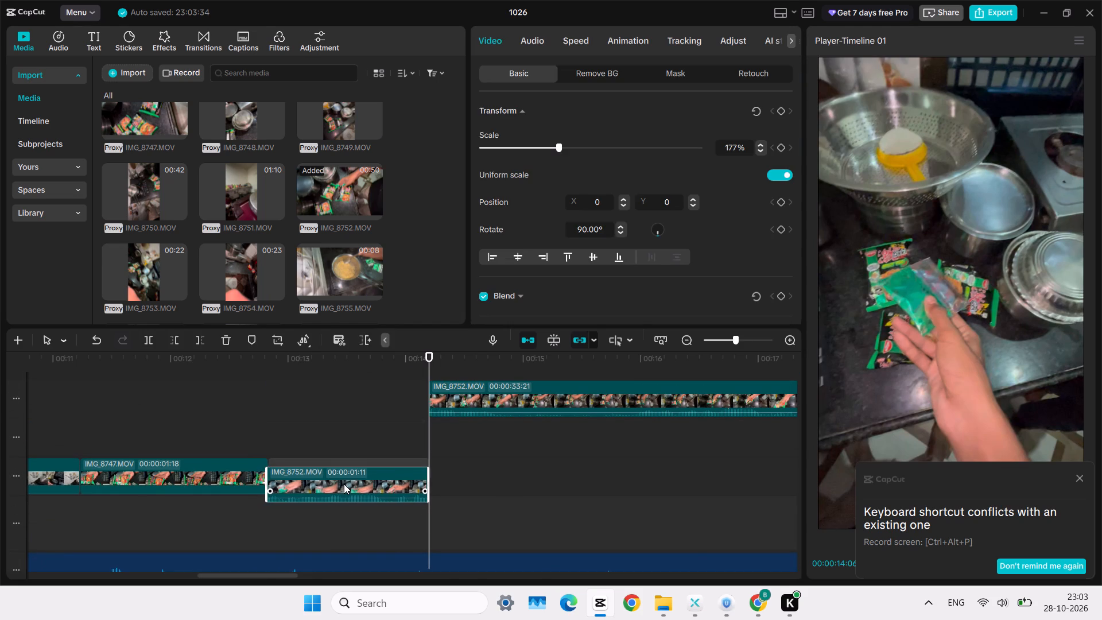
pyautogui.moveTo(344, 484); pyautogui.dragTo(345, 482)
pyautogui.moveTo(370, 489); pyautogui.dragTo(359, 511)
pyautogui.click(188, 403)
pyautogui.press('space')
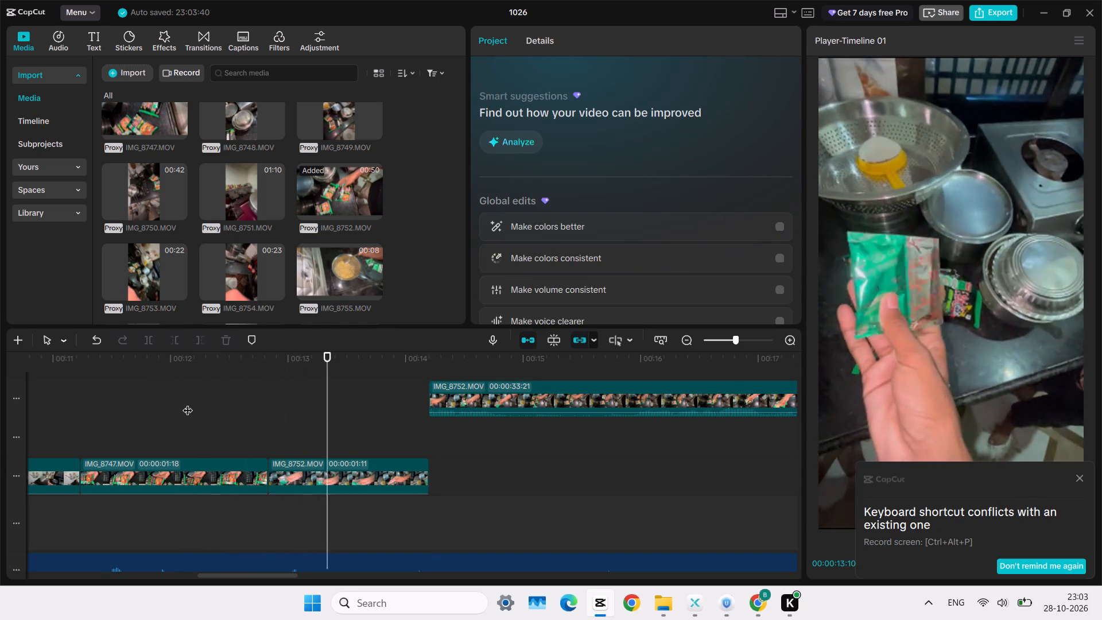
pyautogui.press('space')
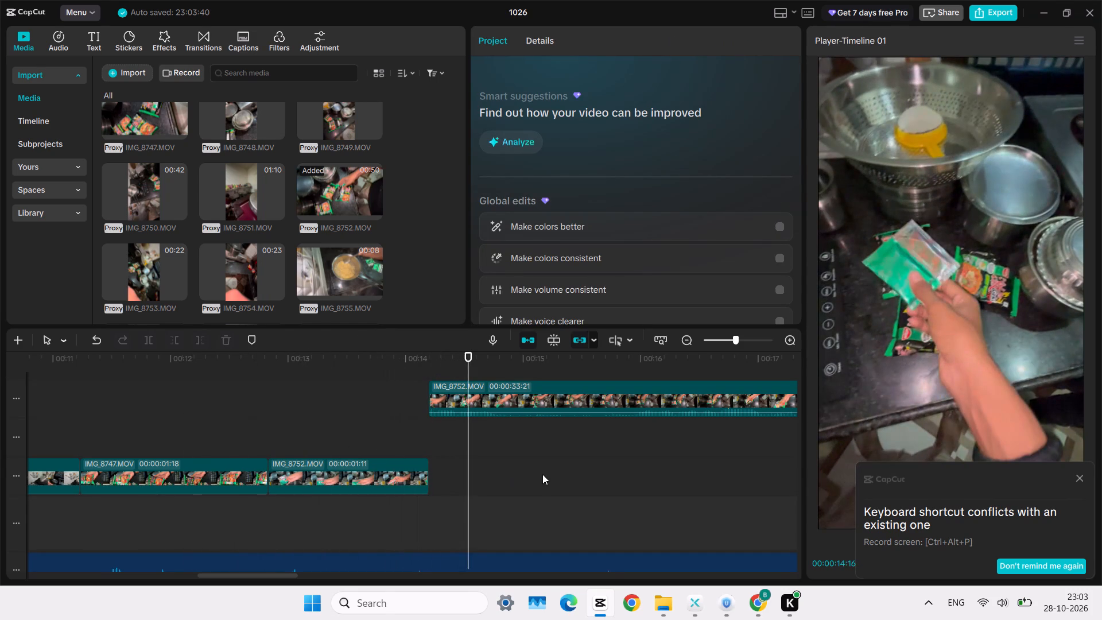
# Skim the long leftover IMG_8752 piece after the split through to its end and delete it.
pyautogui.click(544, 474)
pyautogui.hscroll(-1, 544, 474)
pyautogui.click(530, 455)
pyautogui.moveTo(530, 455); pyautogui.dragTo(566, 435)
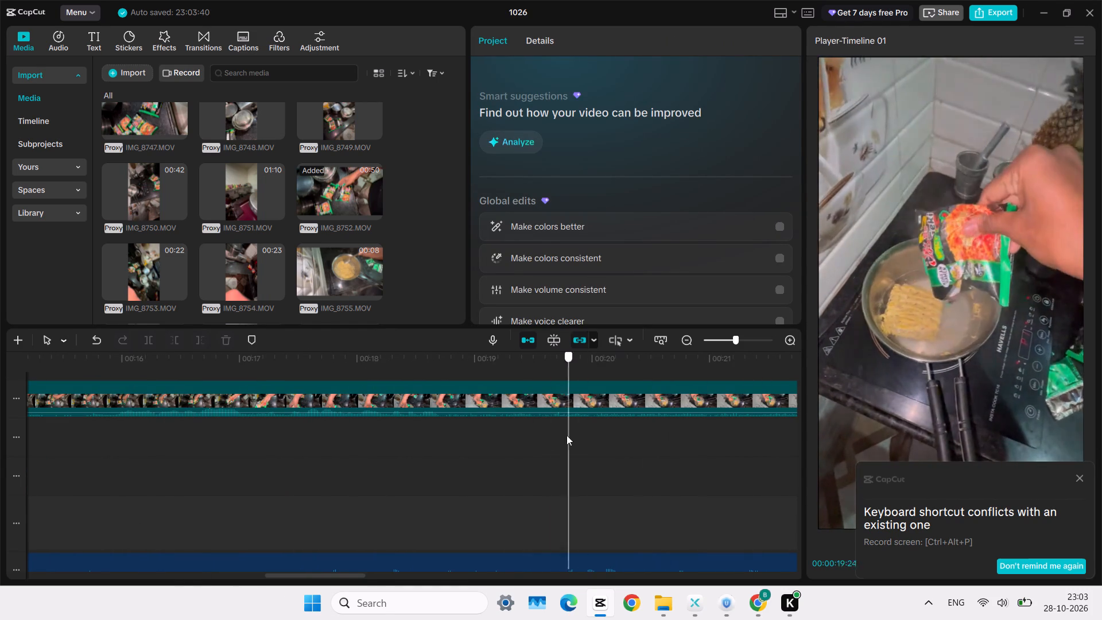
pyautogui.moveTo(566, 435); pyautogui.dragTo(760, 363)
pyautogui.click(760, 363)
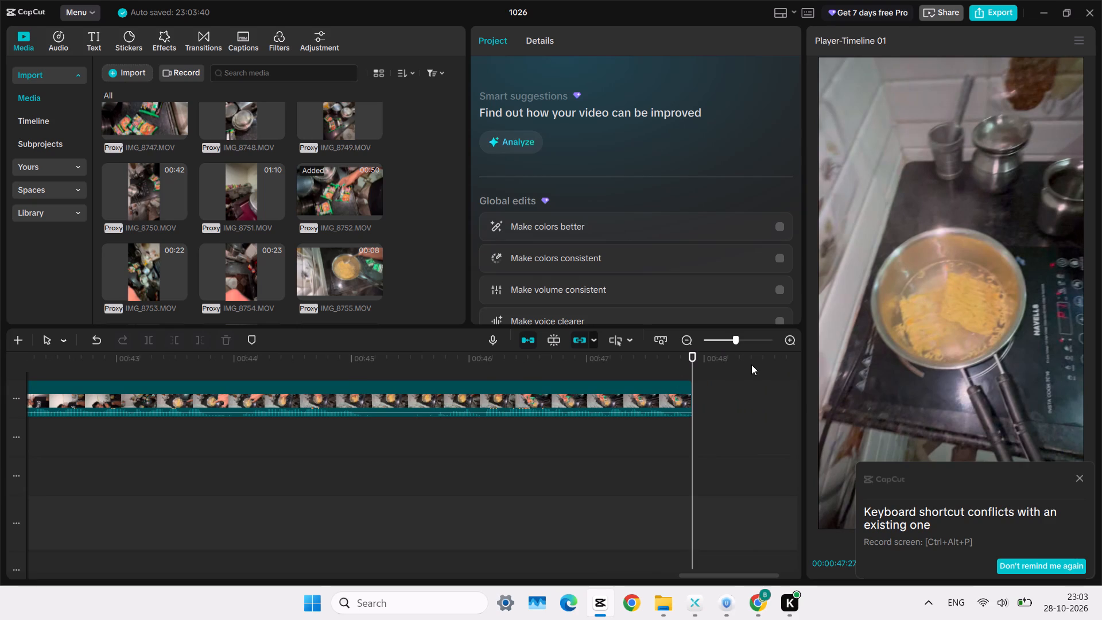
pyautogui.click(580, 444)
pyautogui.click(580, 444)
pyautogui.moveTo(580, 444); pyautogui.dragTo(406, 452)
pyautogui.press('space')
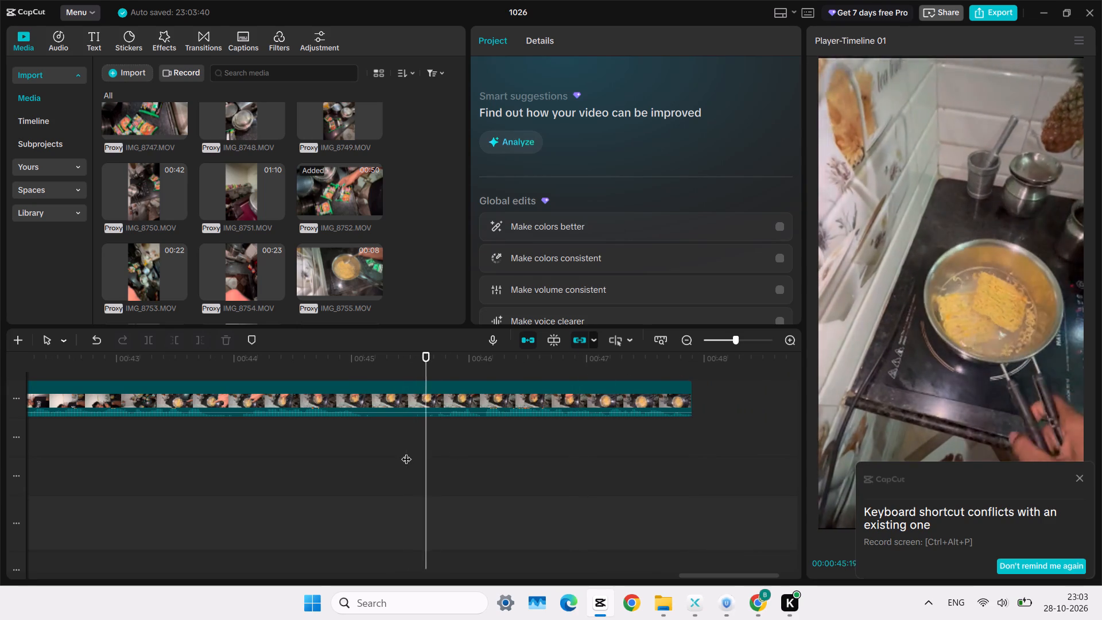
pyautogui.click(293, 439)
pyautogui.click(342, 402)
pyautogui.press('Delete')
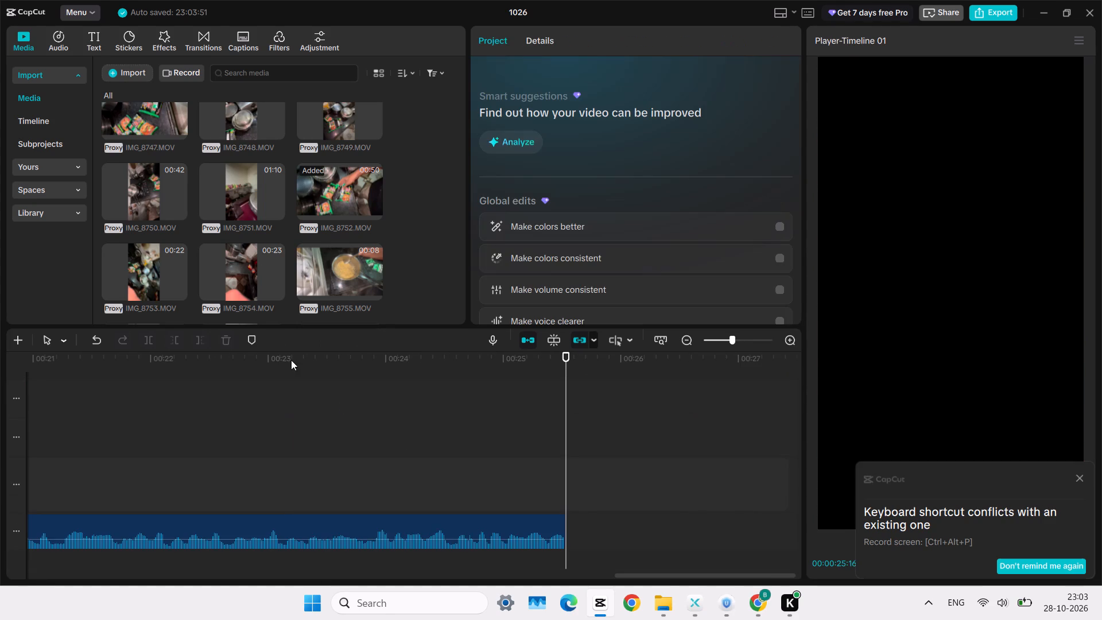
# Examine the source clips IMG_8755 through IMG_8759 in the media library as candidates for the next cooking shot.
pyautogui.click(339, 271)
pyautogui.scroll(-1, 339, 271)
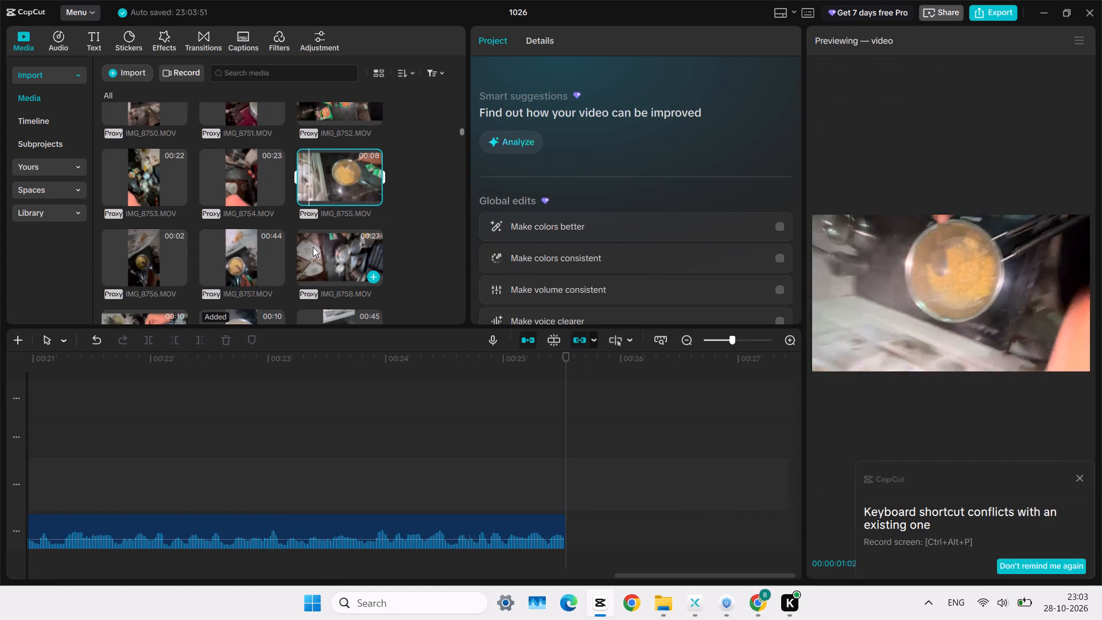
pyautogui.click(143, 253)
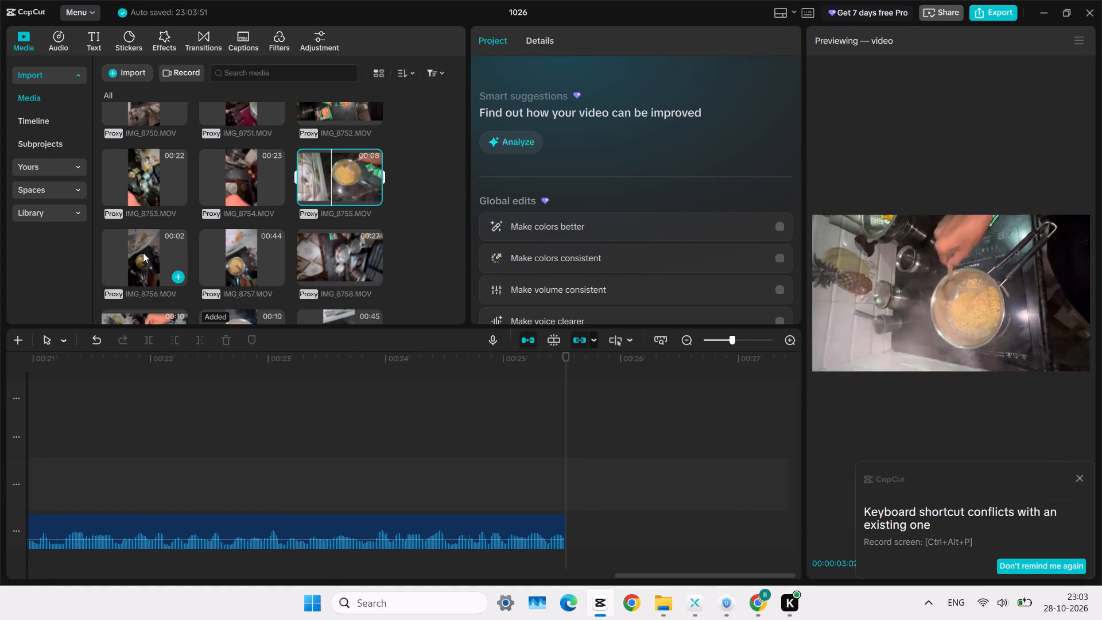
pyautogui.click(135, 254)
pyautogui.click(231, 247)
pyautogui.click(222, 247)
pyautogui.doubleClick(226, 249)
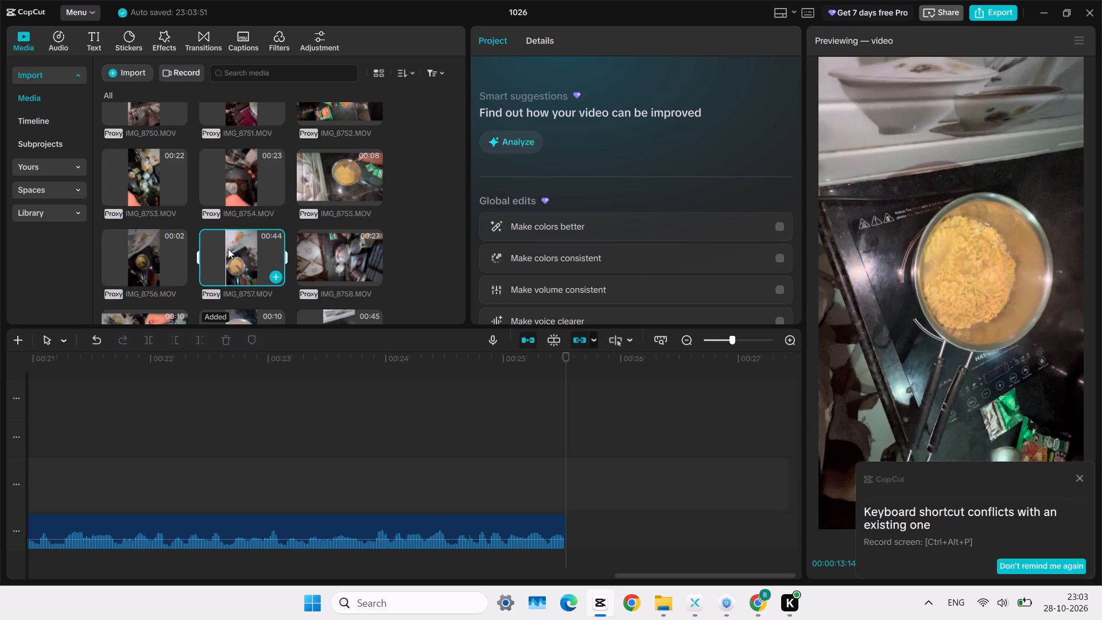
pyautogui.press('space')
pyautogui.click(238, 249)
pyautogui.press('space')
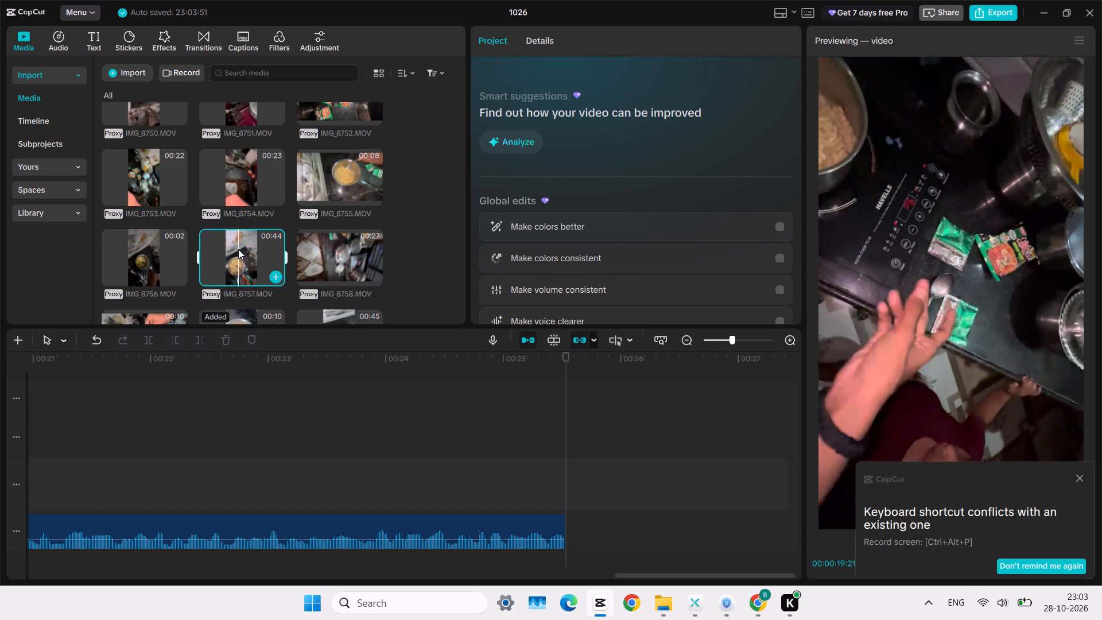
pyautogui.click(282, 247)
pyautogui.click(324, 251)
pyautogui.click(322, 251)
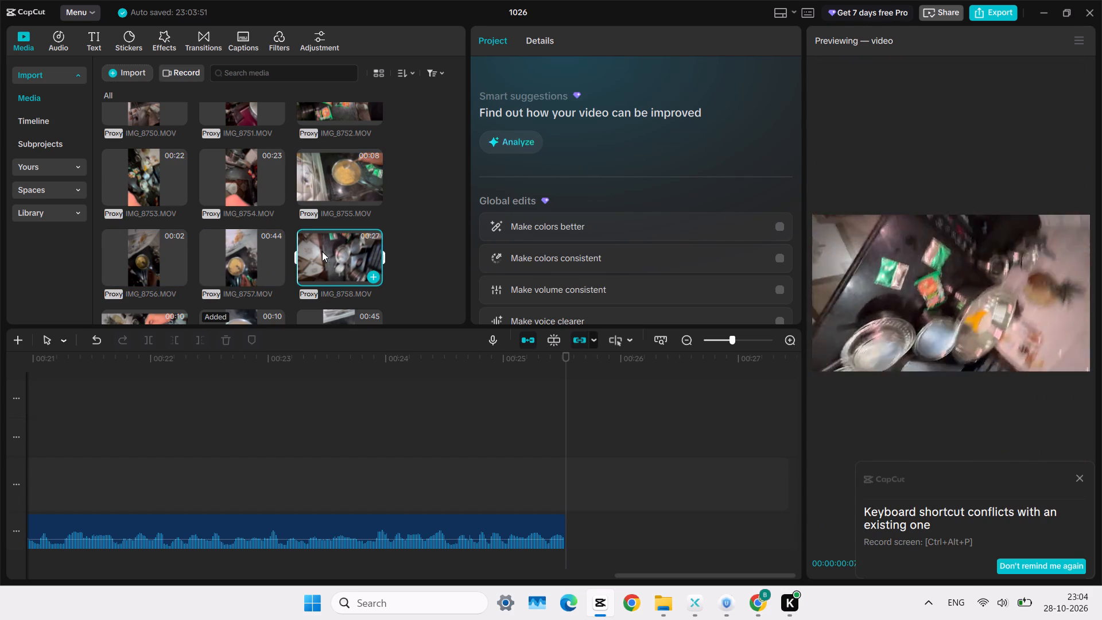
pyautogui.click(345, 249)
pyautogui.press('space')
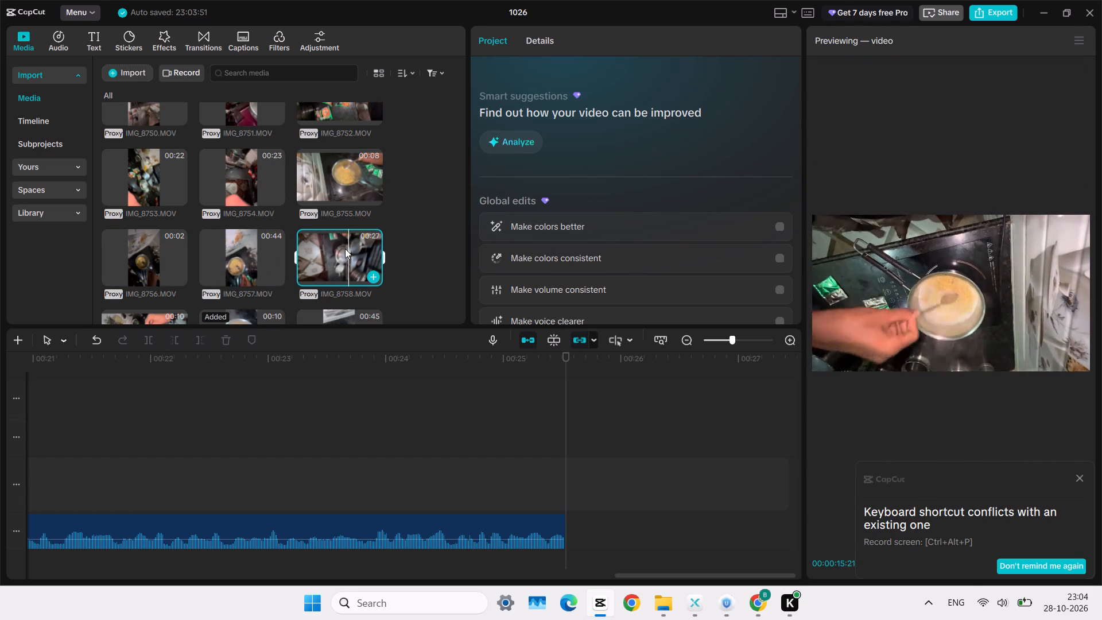
pyautogui.scroll(-1, 345, 249)
pyautogui.click(114, 283)
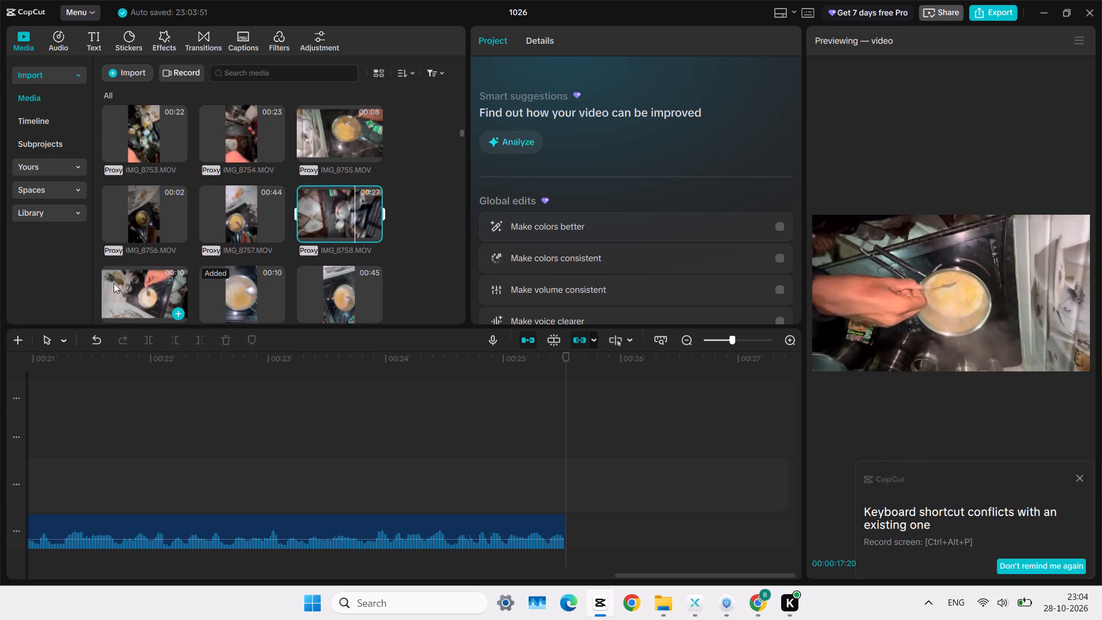
pyautogui.click(131, 282)
pyautogui.click(135, 282)
# Add IMG_8759 to the timeline and place it on a track above the main one, shortly after the IMG_8752 piece.
pyautogui.moveTo(135, 282); pyautogui.dragTo(0, 437)
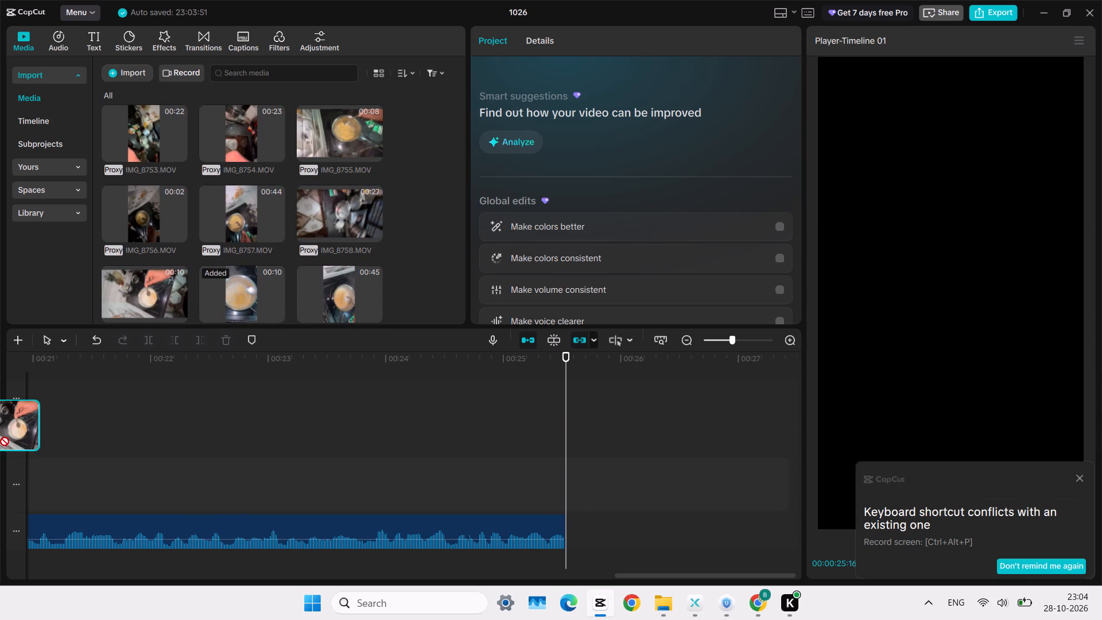
pyautogui.moveTo(0, 437); pyautogui.dragTo(56, 436)
pyautogui.hscroll(1, 56, 436)
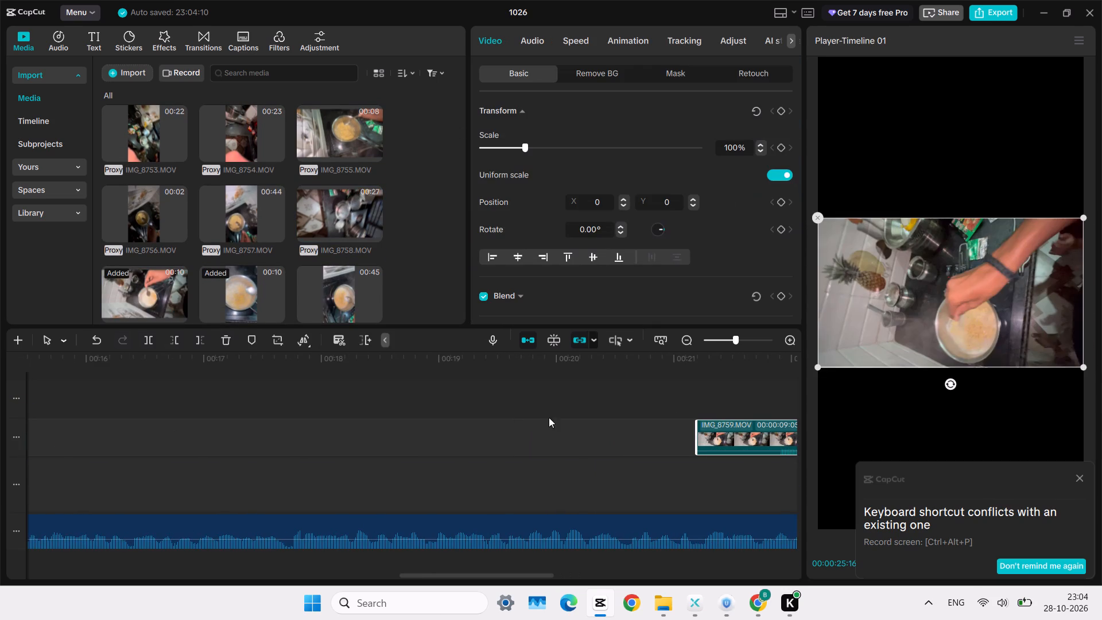
pyautogui.moveTo(715, 424); pyautogui.dragTo(434, 362)
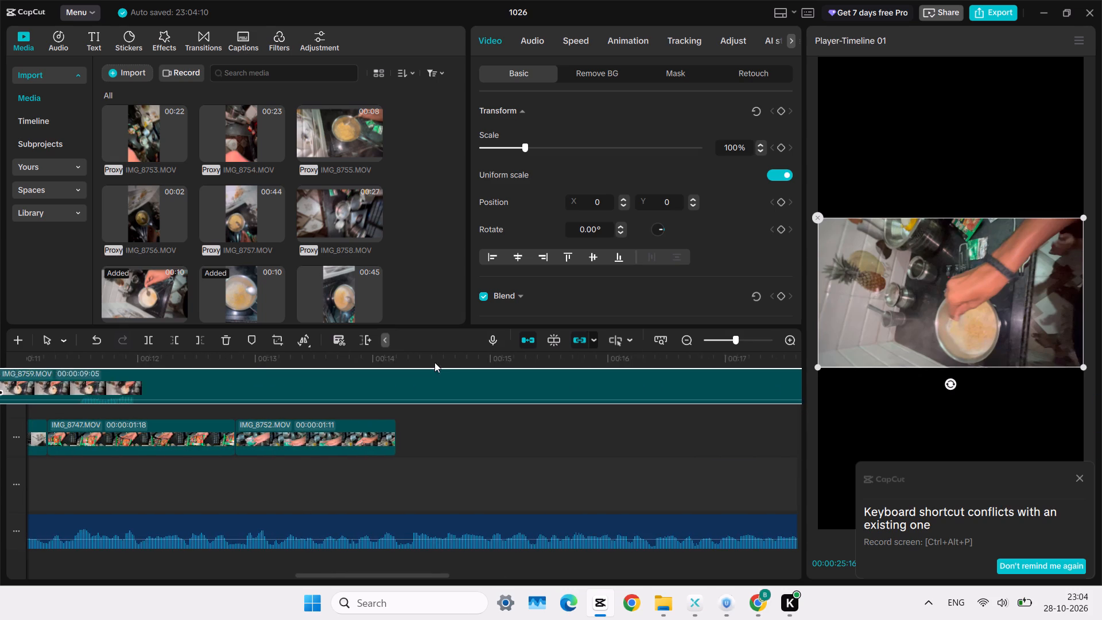
pyautogui.moveTo(434, 362); pyautogui.dragTo(443, 421)
# Trim off the opening of IMG_8759 up to about 00:00:19:04 on the timeline, keeping the last 00:00:04:14 of the clip.
pyautogui.hscroll(-1, 443, 421)
pyautogui.click(472, 404)
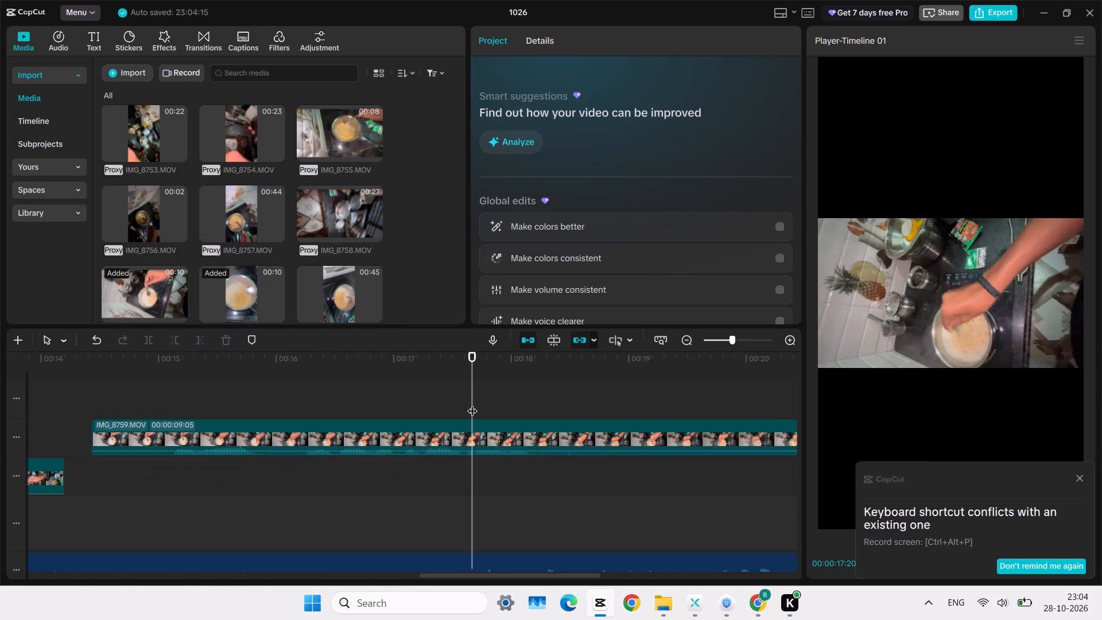
pyautogui.moveTo(472, 404); pyautogui.dragTo(646, 397)
pyautogui.click(639, 436)
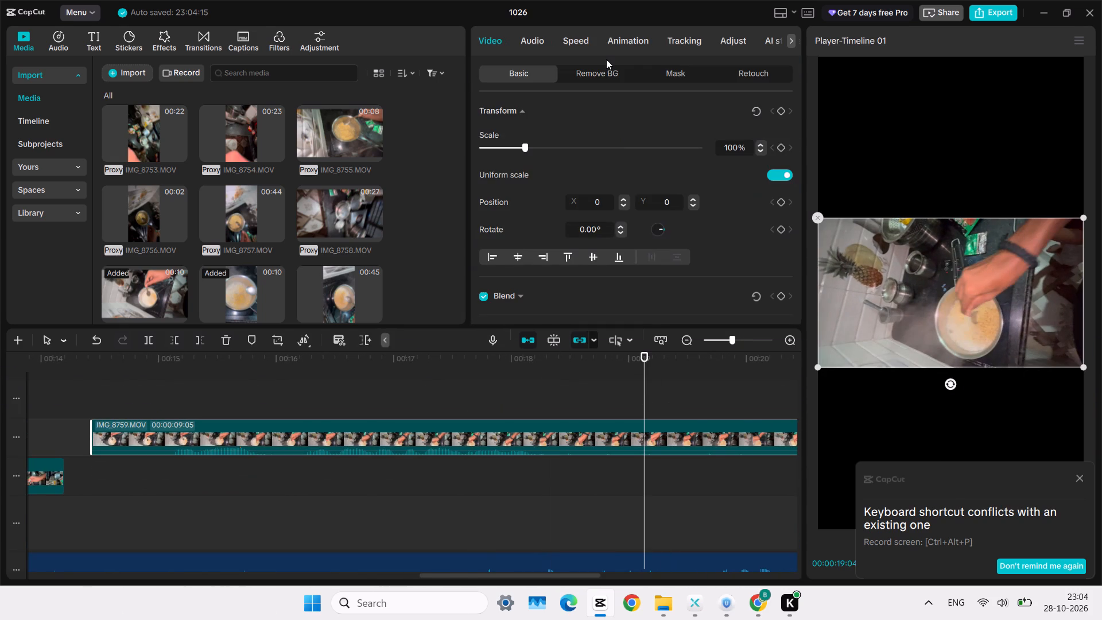
pyautogui.press('q')
# Lower the trimmed IMG_8759 clip's own audio volume all the way down.
pyautogui.moveTo(715, 450); pyautogui.dragTo(597, 429)
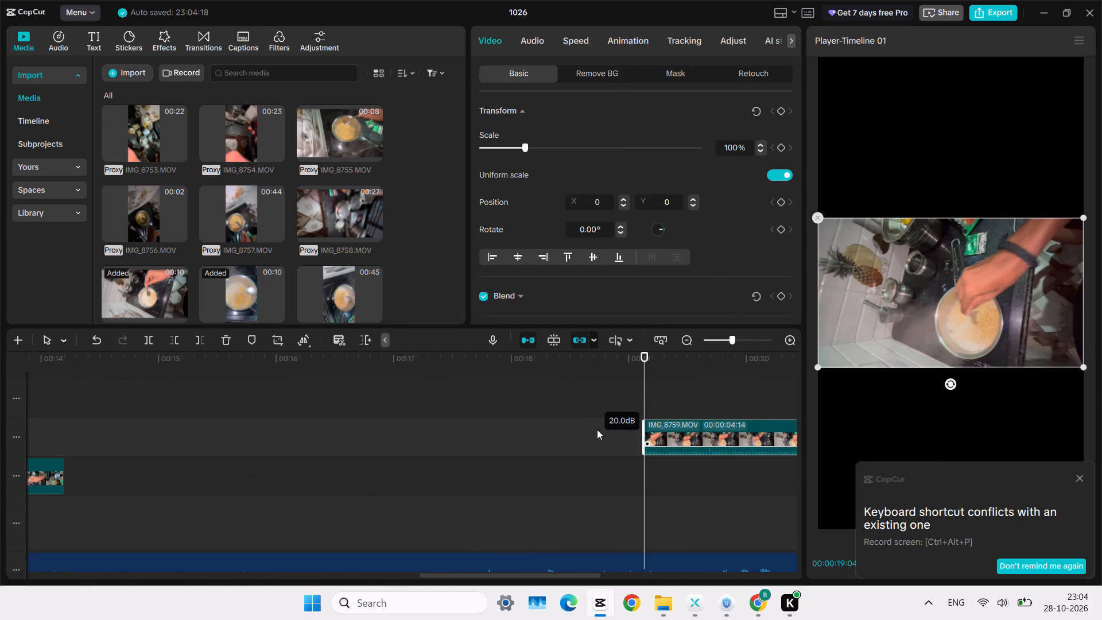
pyautogui.moveTo(597, 429); pyautogui.dragTo(596, 543)
# Move the trimmed IMG_8759 clip onto the main track, directly against the end of IMG_8752.
pyautogui.moveTo(679, 433); pyautogui.dragTo(67, 526)
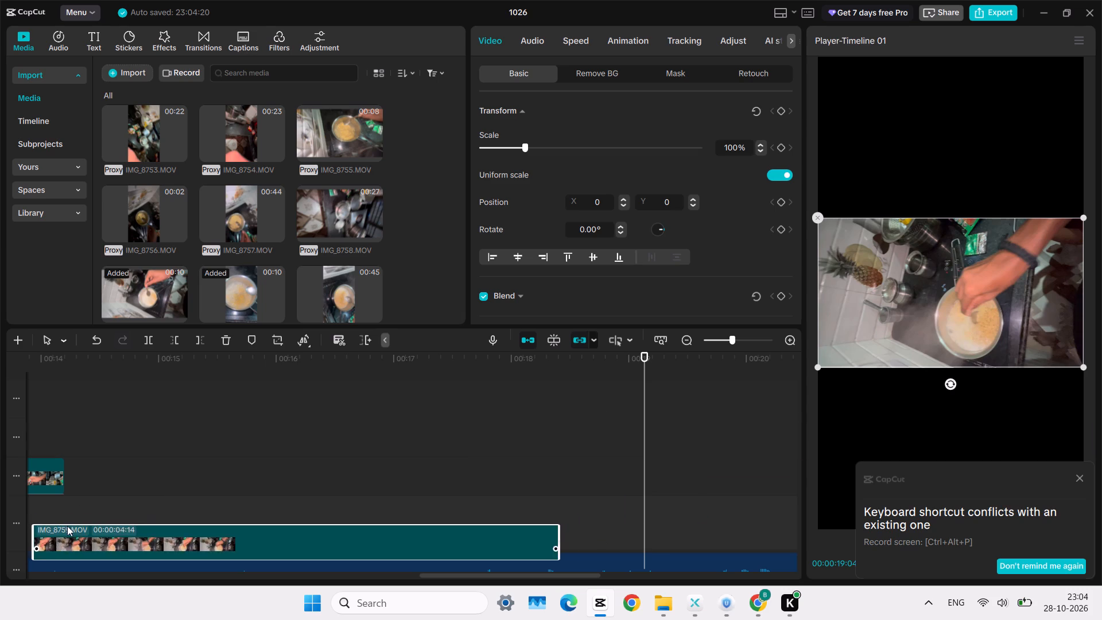
pyautogui.moveTo(67, 526); pyautogui.dragTo(96, 483)
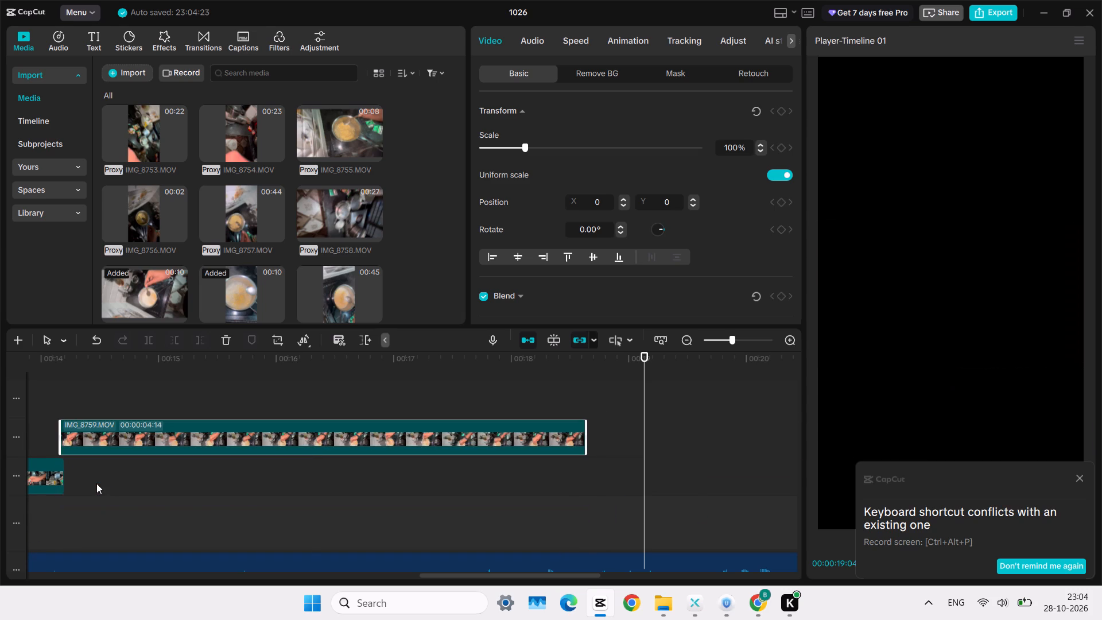
pyautogui.hscroll(1, 117, 448)
pyautogui.moveTo(413, 429); pyautogui.dragTo(428, 463)
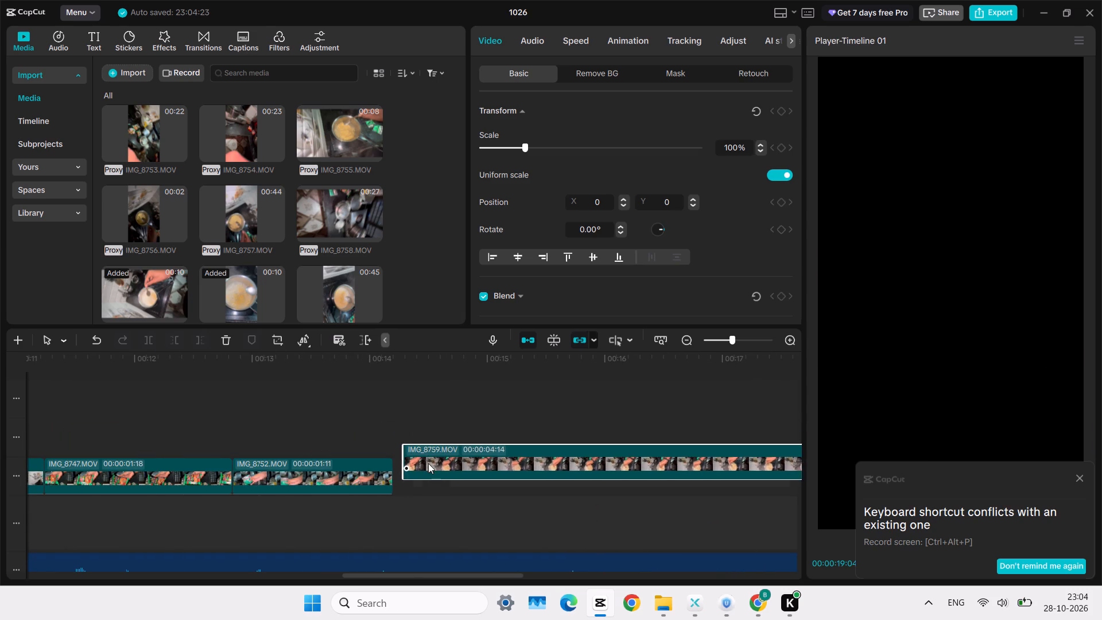
pyautogui.moveTo(428, 463); pyautogui.dragTo(414, 479)
pyautogui.click(414, 479)
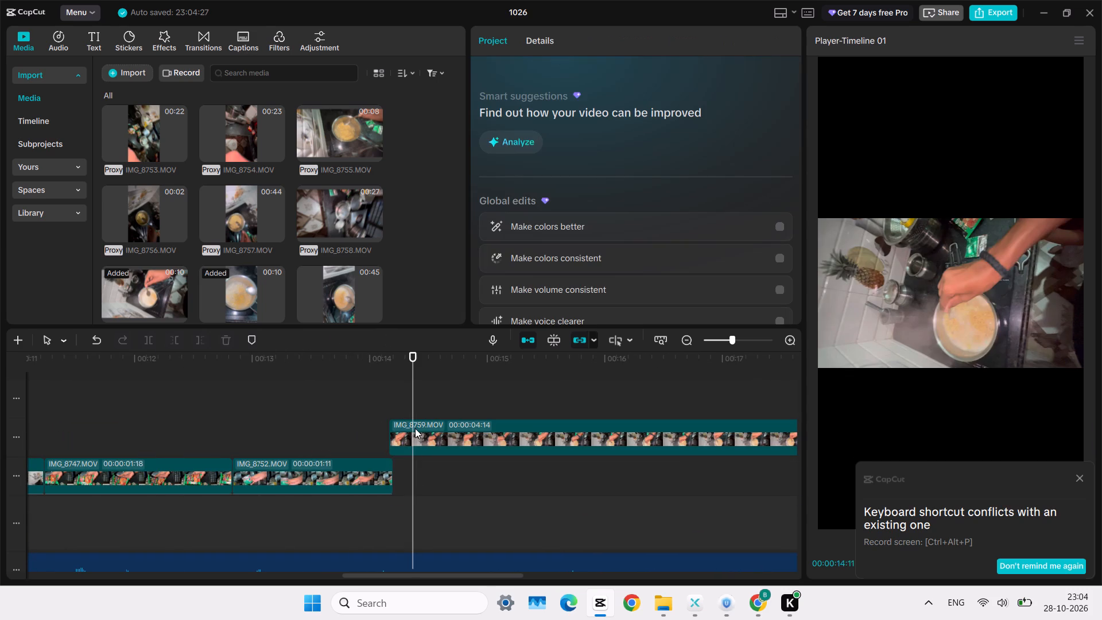
pyautogui.moveTo(415, 428); pyautogui.dragTo(418, 479)
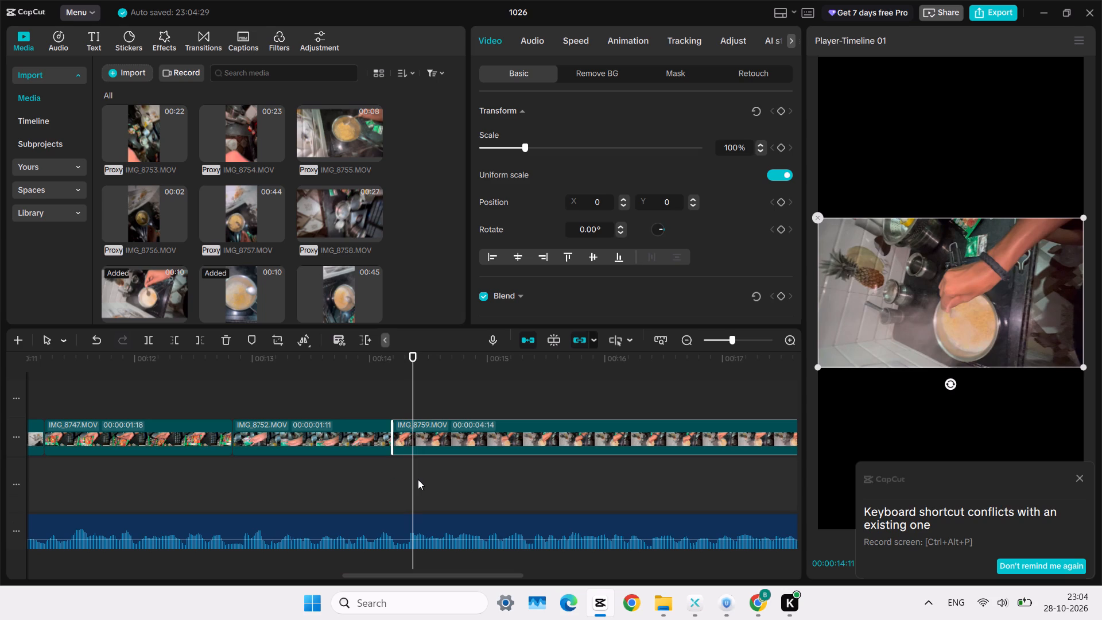
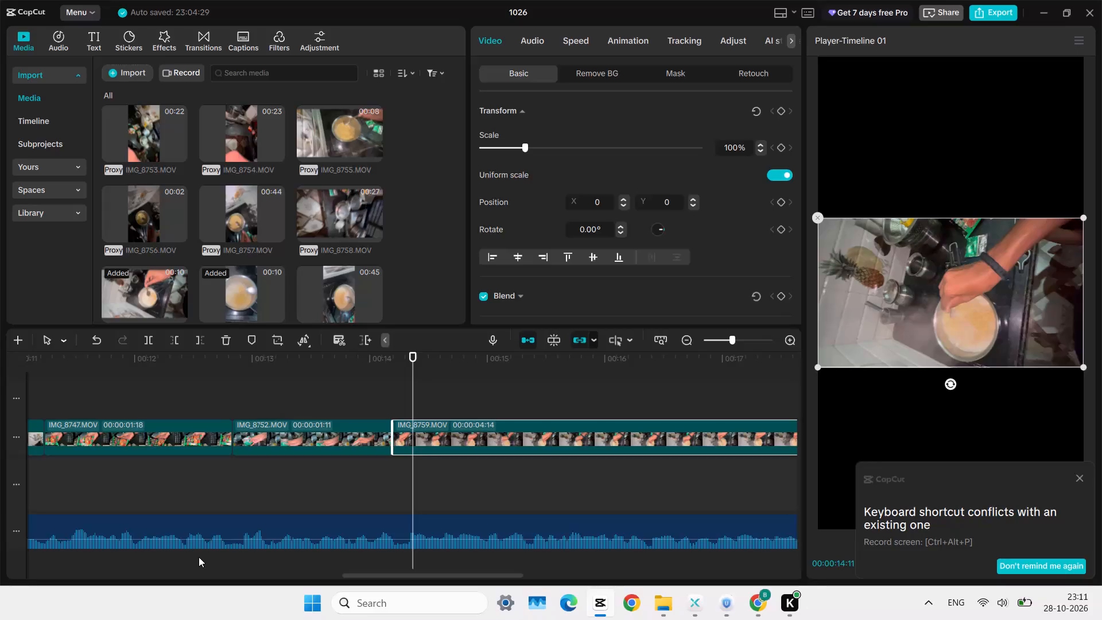
# Rotate IMG_8759 to 90° and scale it up to 181% so it fills the vertical frame.
pyautogui.press('space')
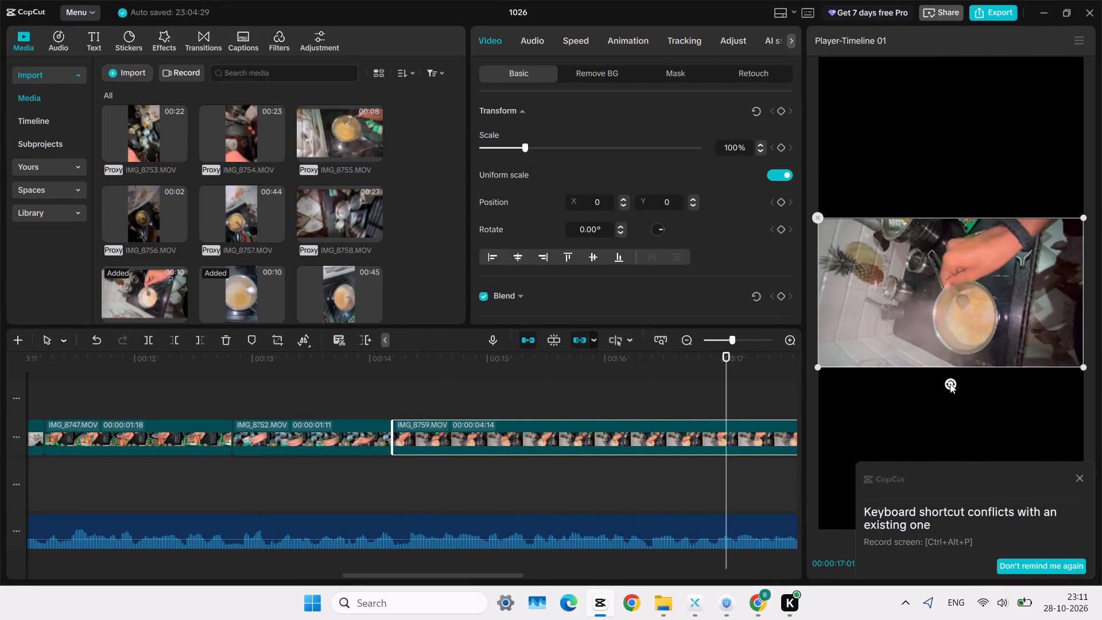
pyautogui.moveTo(950, 383); pyautogui.dragTo(870, 293)
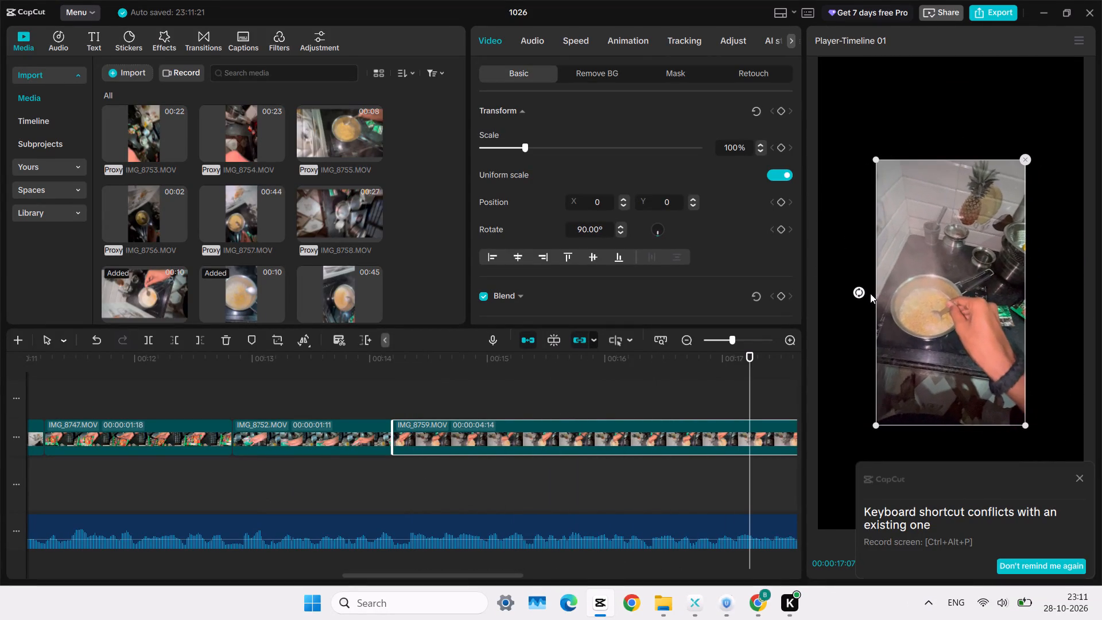
pyautogui.moveTo(878, 157); pyautogui.dragTo(798, 52)
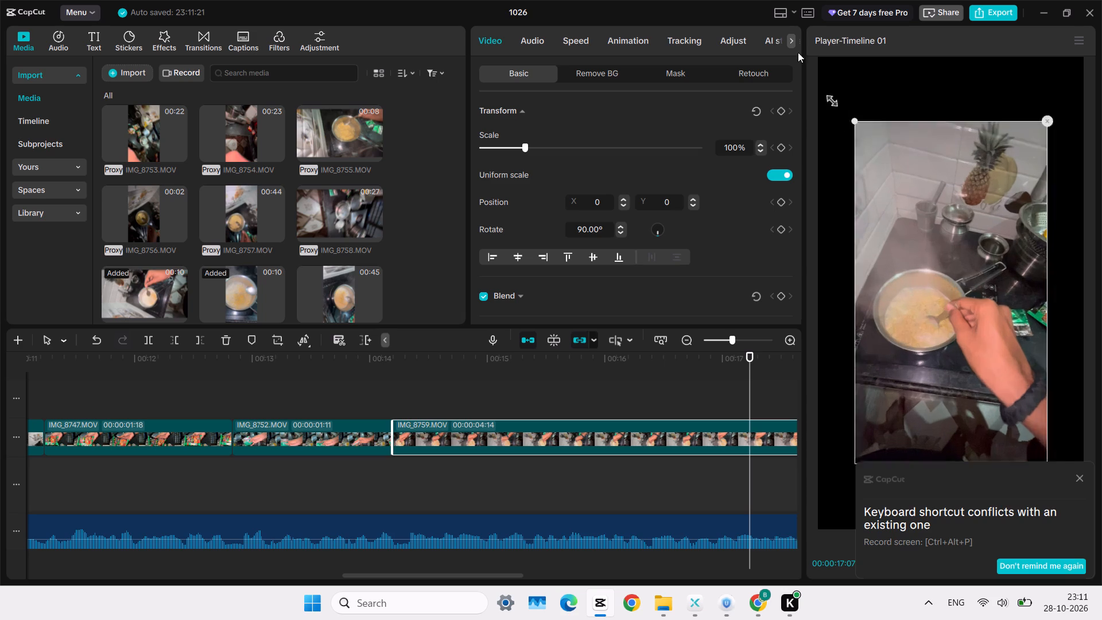
pyautogui.moveTo(798, 52); pyautogui.dragTo(773, 0)
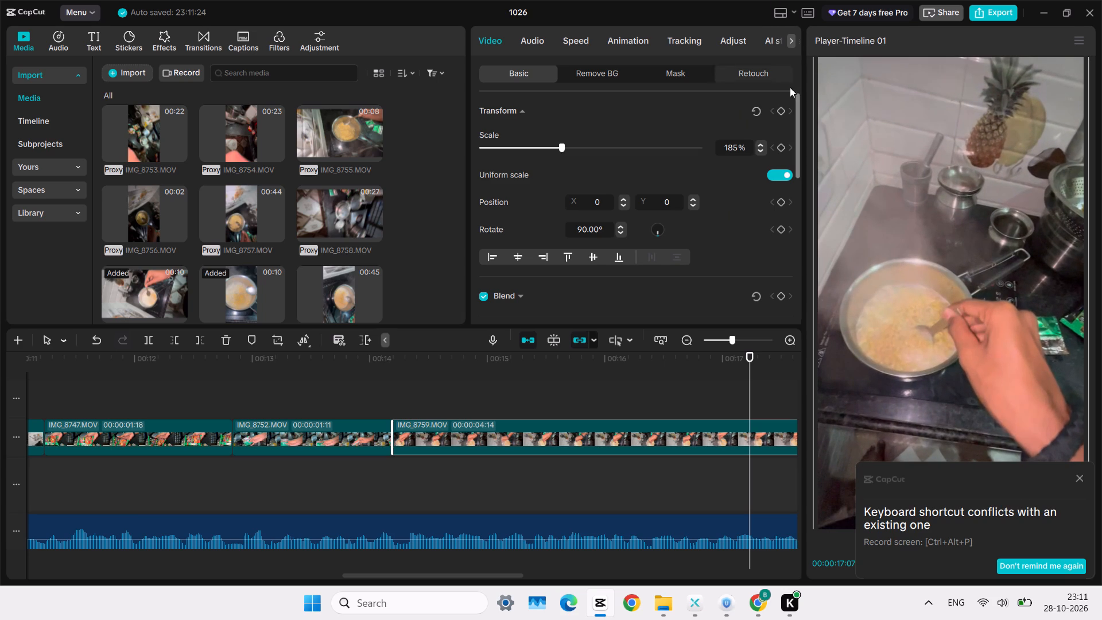
pyautogui.tripleClick(762, 153)
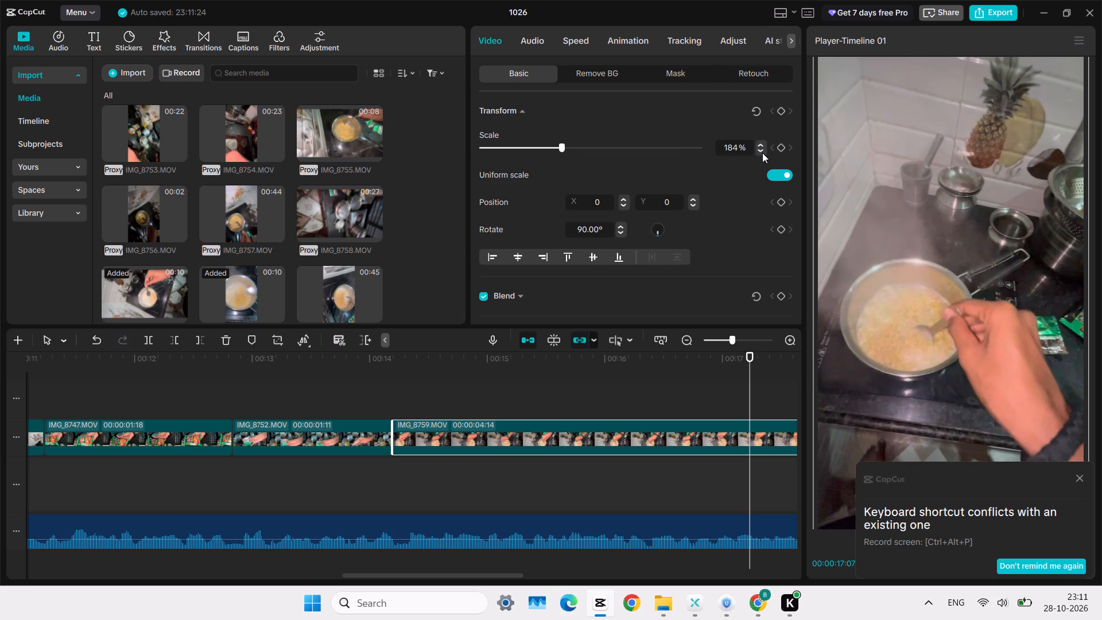
pyautogui.click(762, 153)
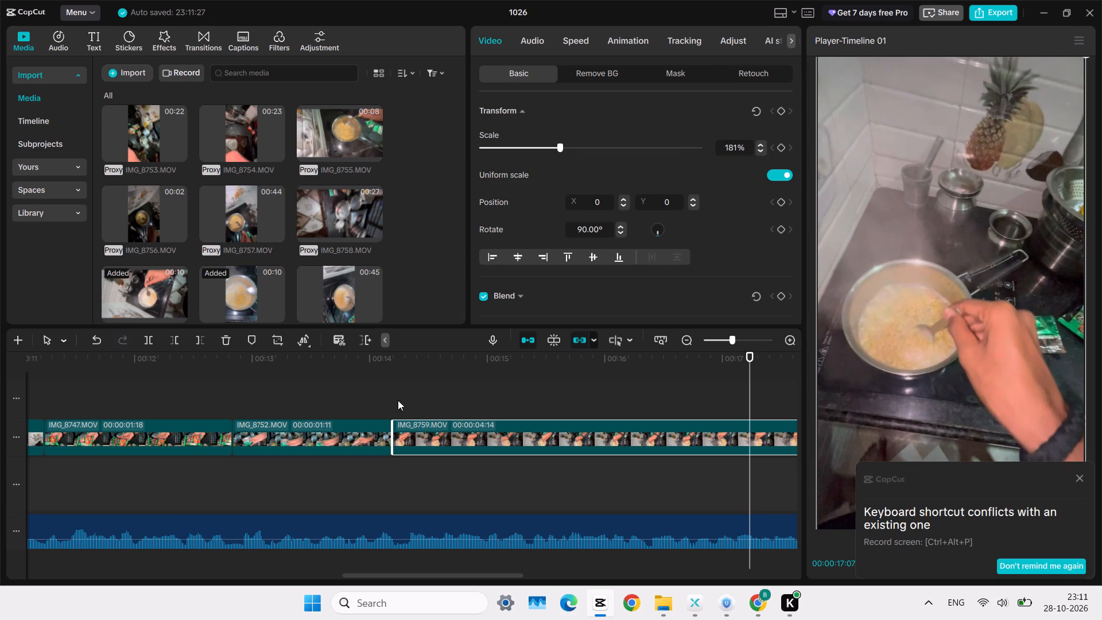
# Trim off the opening of IMG_8759 up to about 00:00:14:25 on the timeline, keeping its last 00:00:03:25.
pyautogui.click(377, 400)
pyautogui.press('space')
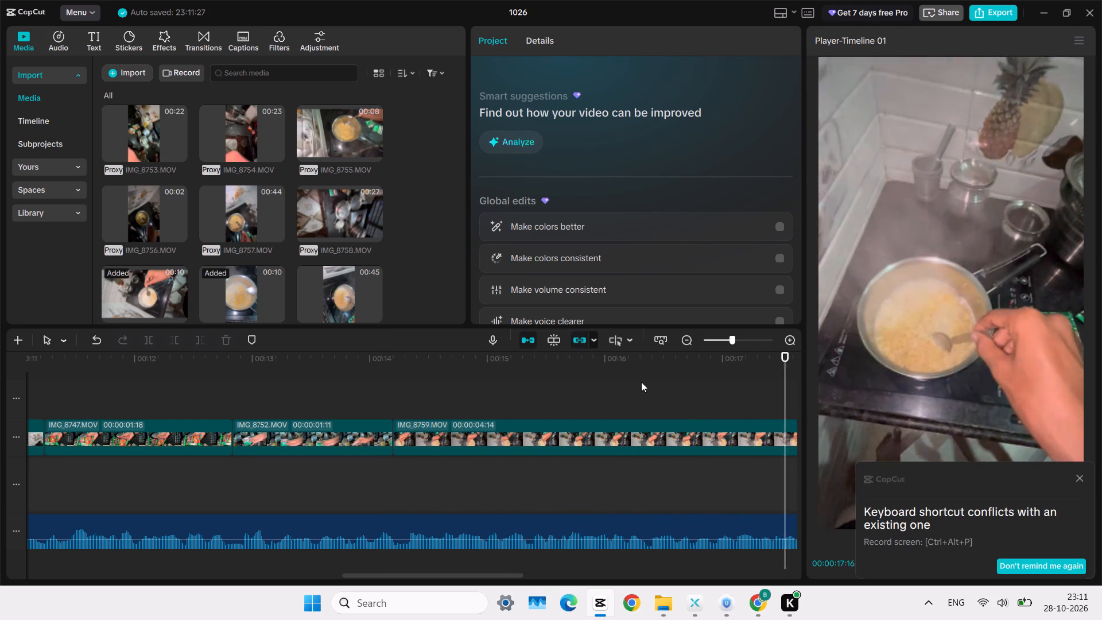
pyautogui.click(149, 393)
pyautogui.hscroll(1, 149, 393)
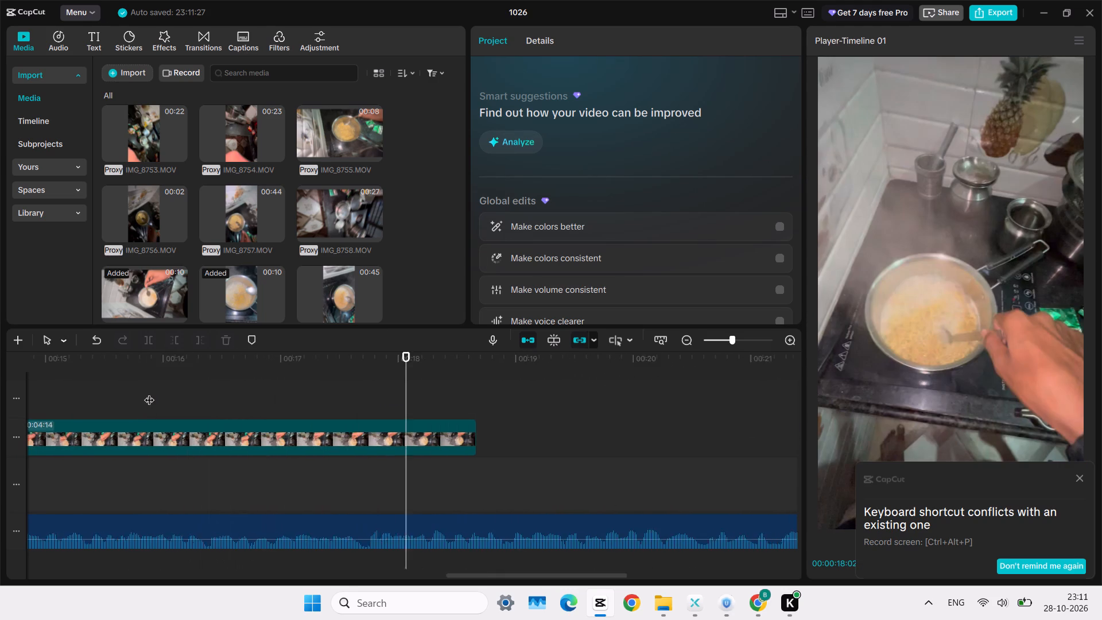
pyautogui.hscroll(1, 149, 393)
pyautogui.click(192, 394)
pyautogui.press('space')
pyautogui.click(192, 394)
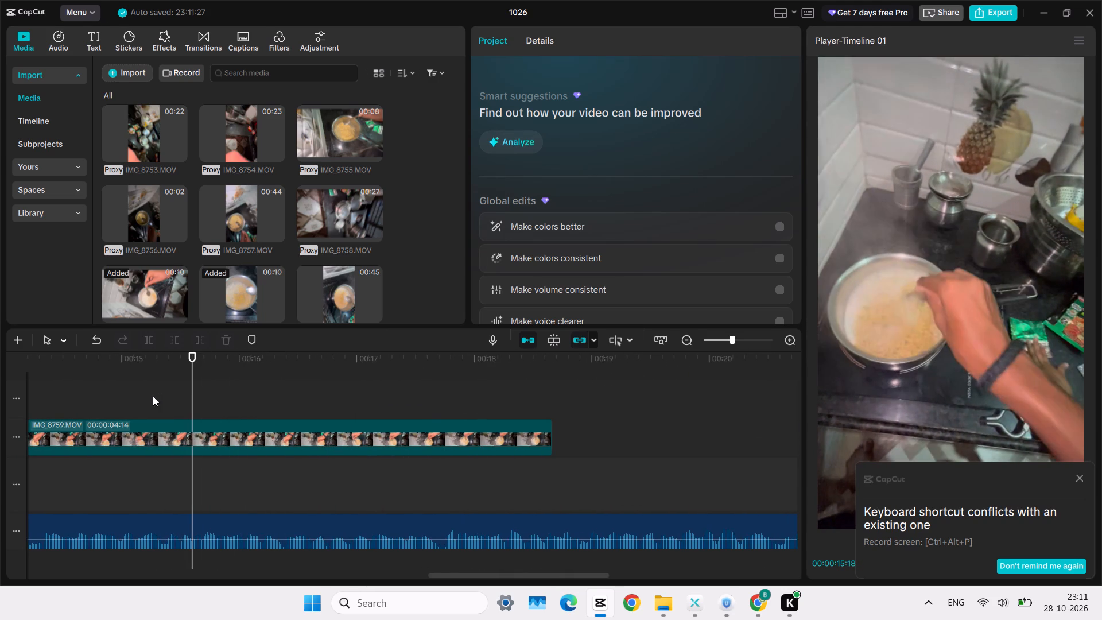
pyautogui.click(153, 396)
pyautogui.click(125, 397)
pyautogui.click(134, 413)
pyautogui.click(119, 409)
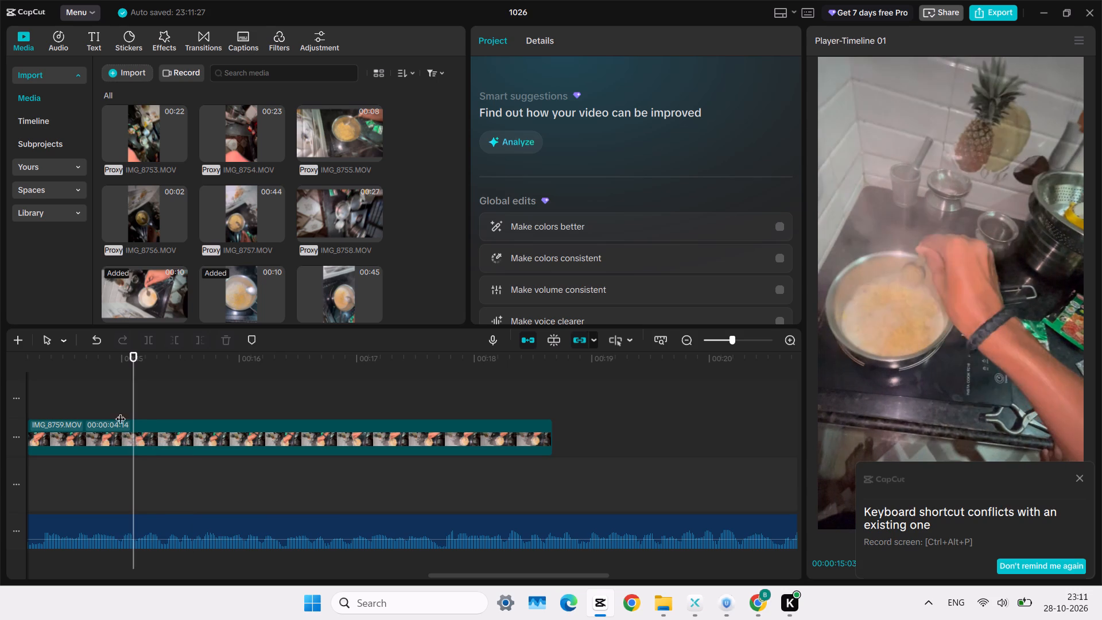
pyautogui.click(124, 416)
pyautogui.click(102, 422)
pyautogui.click(100, 413)
pyautogui.click(106, 427)
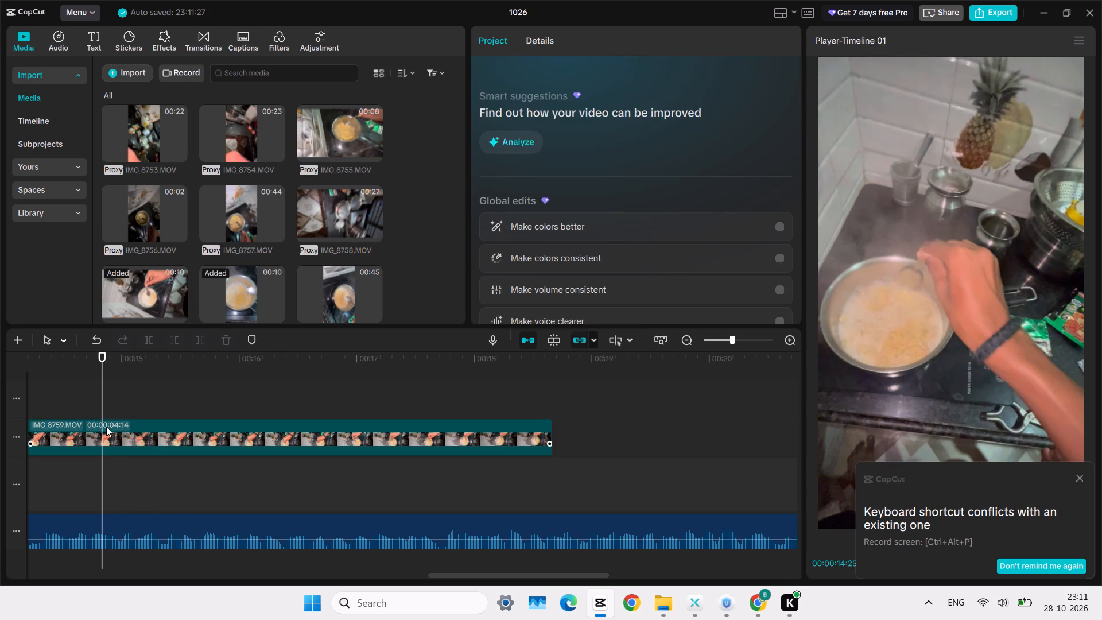
pyautogui.press('q')
# Close the gap by moving the shortened IMG_8759 directly against the end of IMG_8752 on the main track.
pyautogui.hscroll(1, 93, 443)
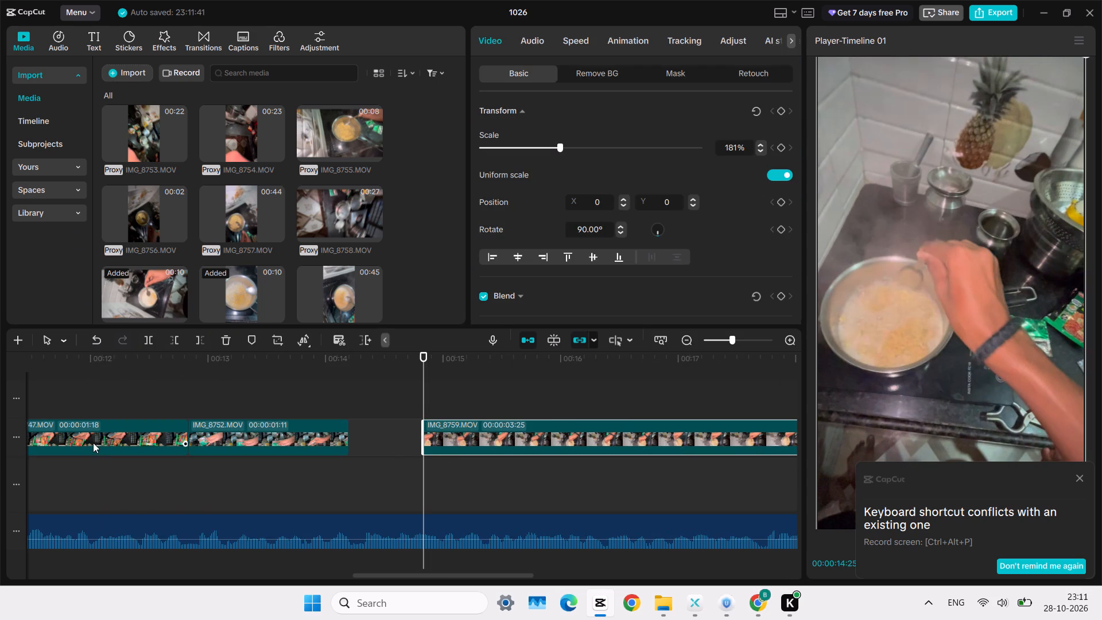
pyautogui.moveTo(464, 443); pyautogui.dragTo(381, 454)
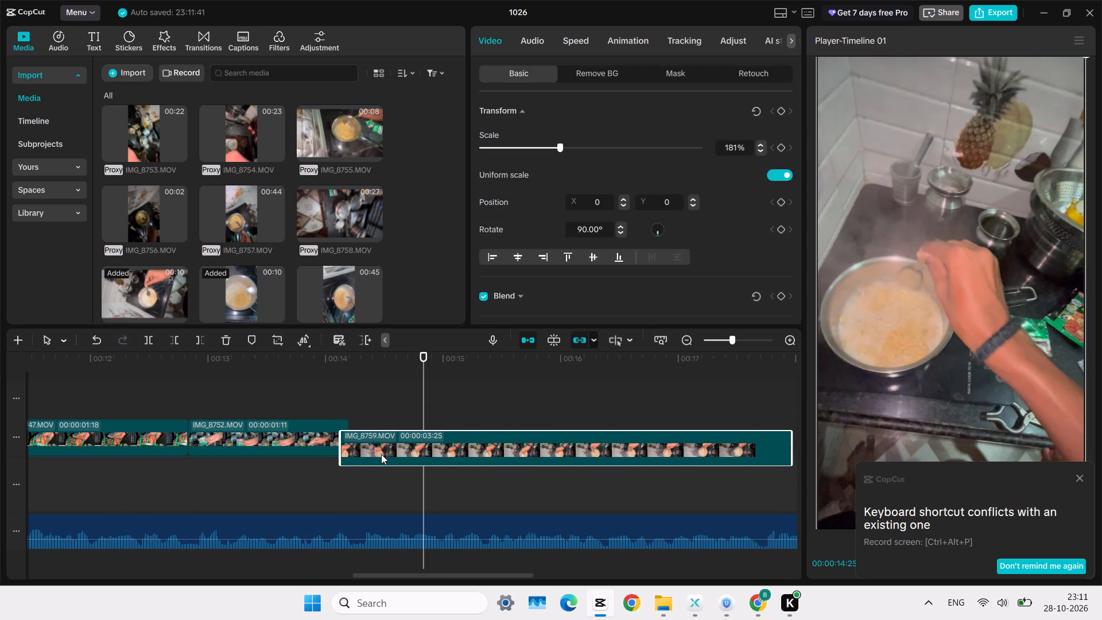
pyautogui.moveTo(381, 454); pyautogui.dragTo(388, 444)
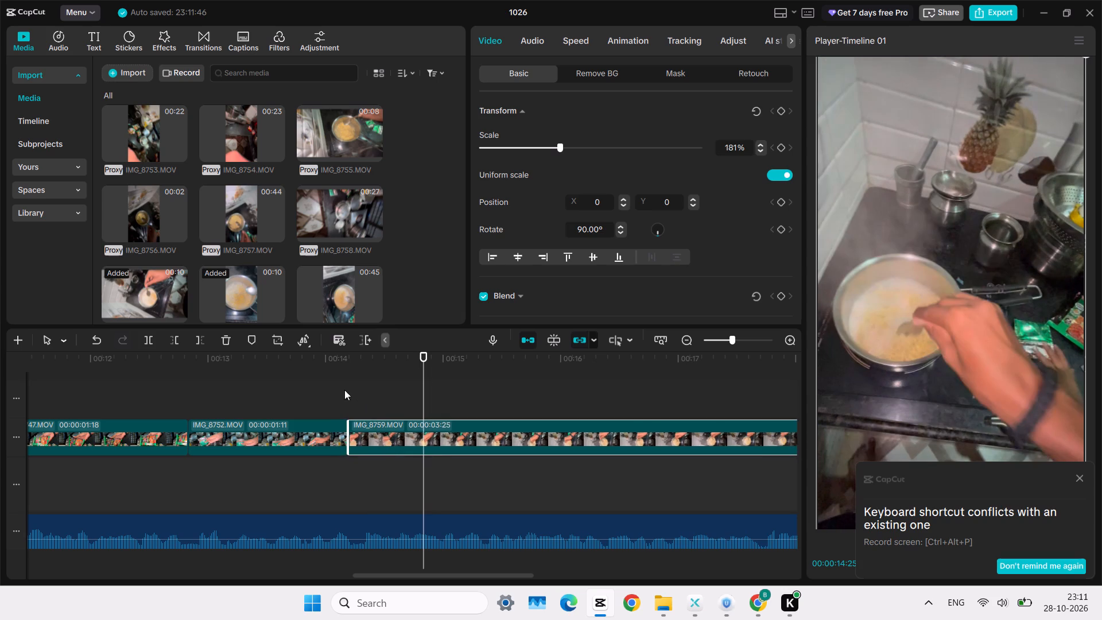
# Trim off the end of IMG_8759 after about 00:00:17:21 to match the audio, leaving it 00:00:03:15 long.
pyautogui.click(341, 390)
pyautogui.press('space')
pyautogui.click(237, 386)
pyautogui.press('space')
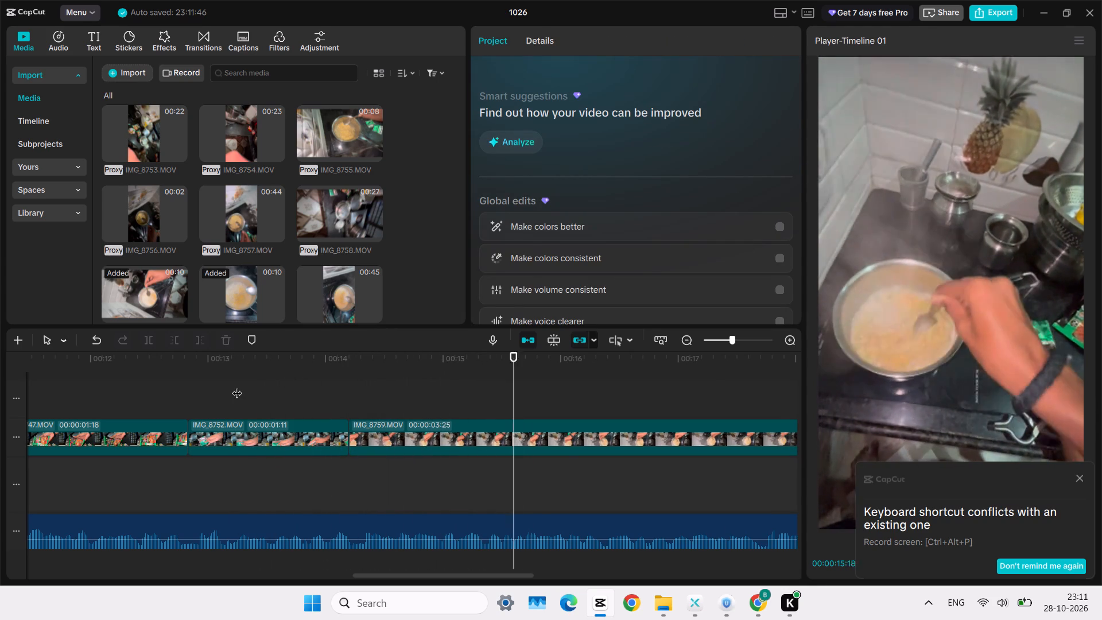
pyautogui.hscroll(-1, 509, 406)
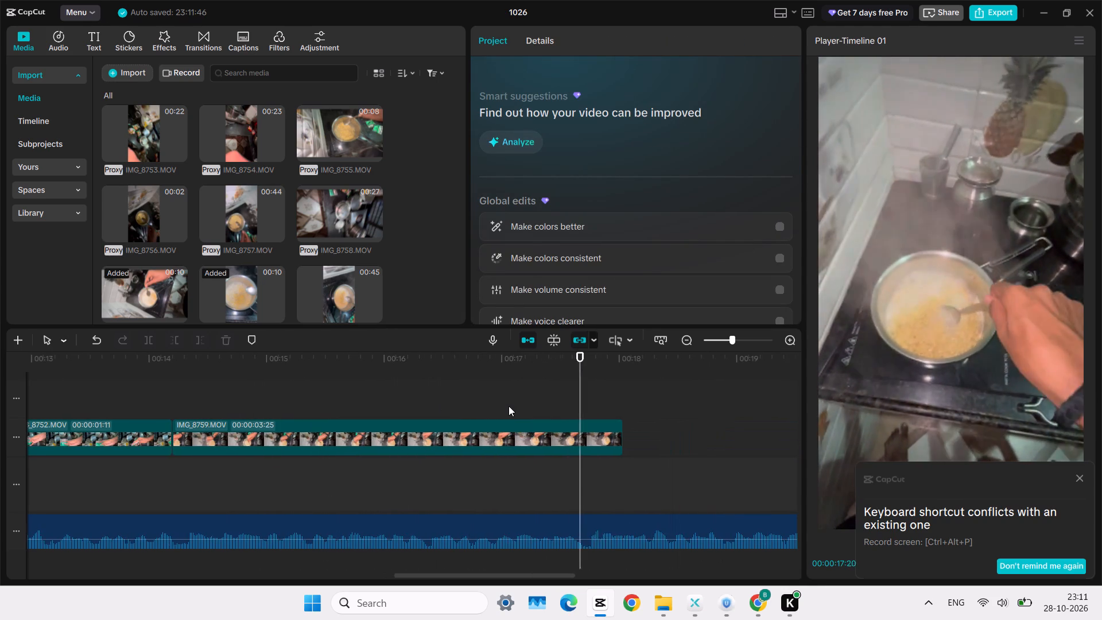
pyautogui.click(518, 412)
pyautogui.moveTo(518, 412); pyautogui.dragTo(580, 400)
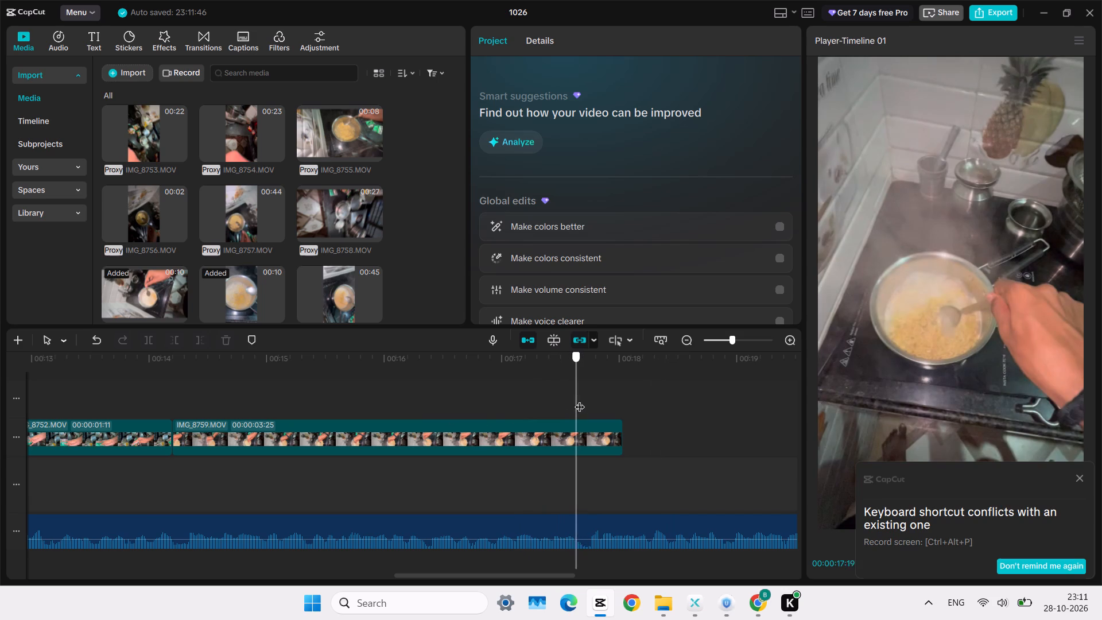
pyautogui.moveTo(580, 400); pyautogui.dragTo(584, 401)
pyautogui.press('space')
pyautogui.click(584, 401)
pyautogui.click(587, 436)
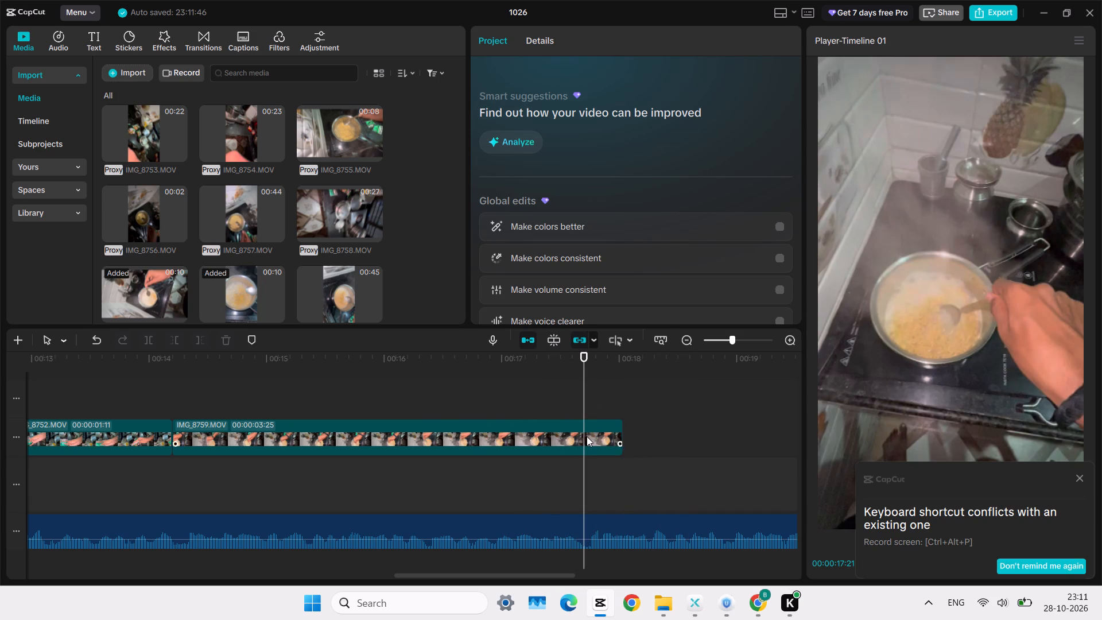
pyautogui.press('w')
pyautogui.click(536, 401)
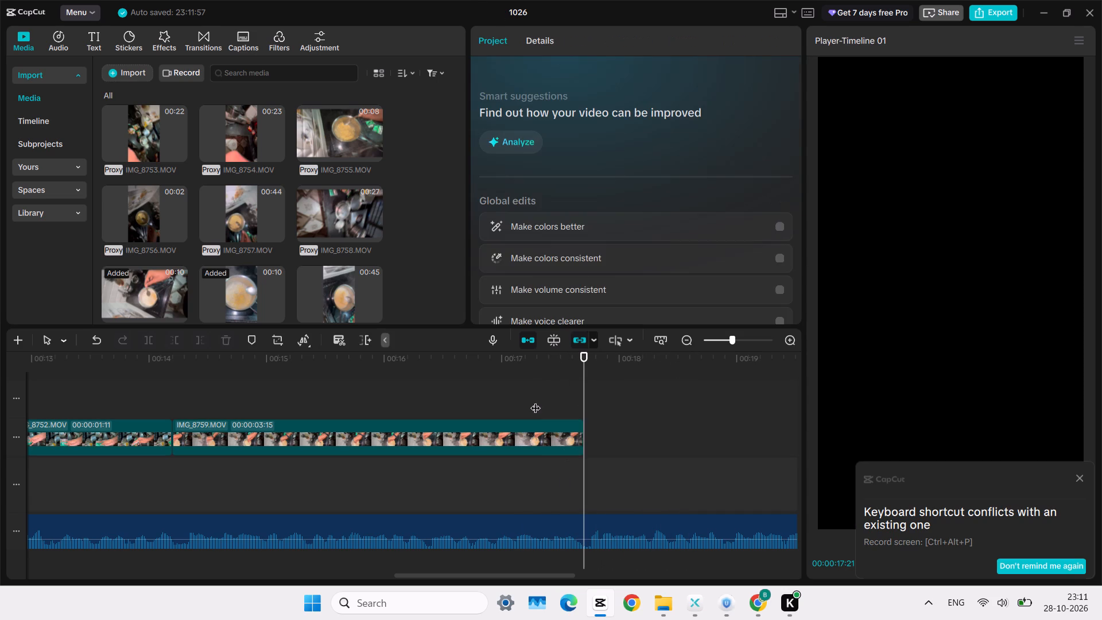
pyautogui.press('space')
pyautogui.click(587, 391)
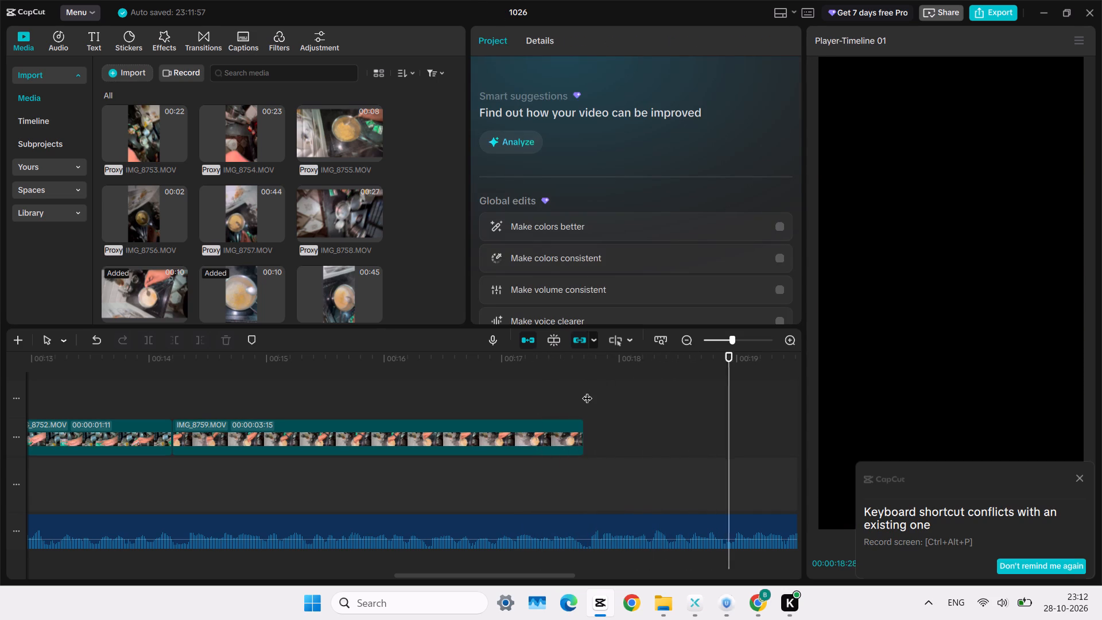
# Preview media clips including IMG_8763, IMG_8764, IMG_8767, IMG_8768 and IMG_8769 as candidates for the next shot.
pyautogui.scroll(-1, 262, 186)
pyautogui.click(227, 183)
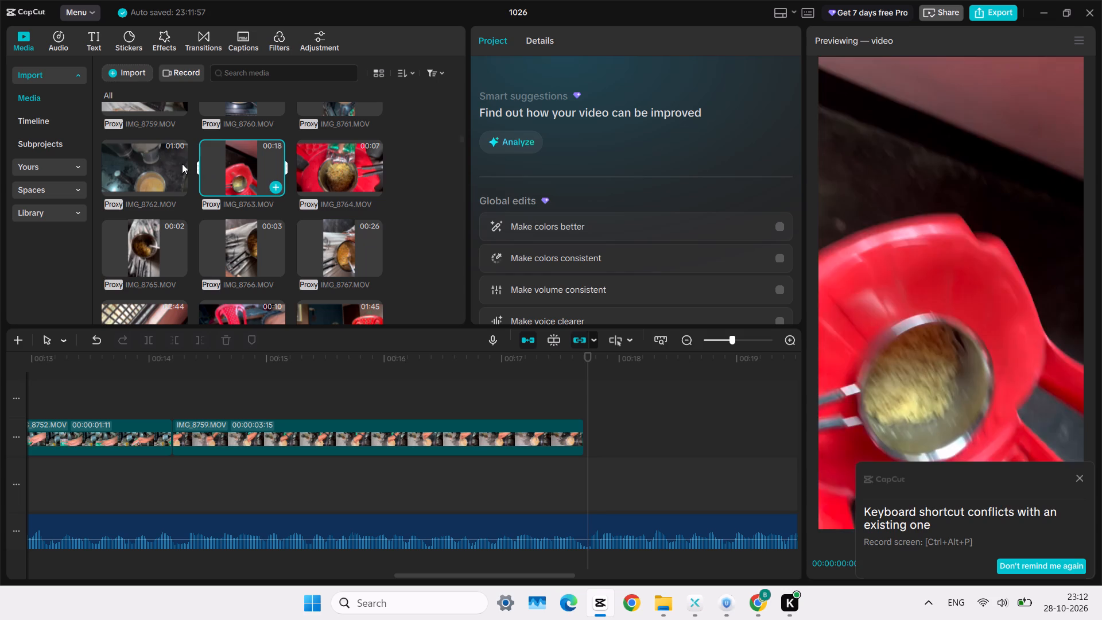
pyautogui.click(148, 158)
pyautogui.click(197, 159)
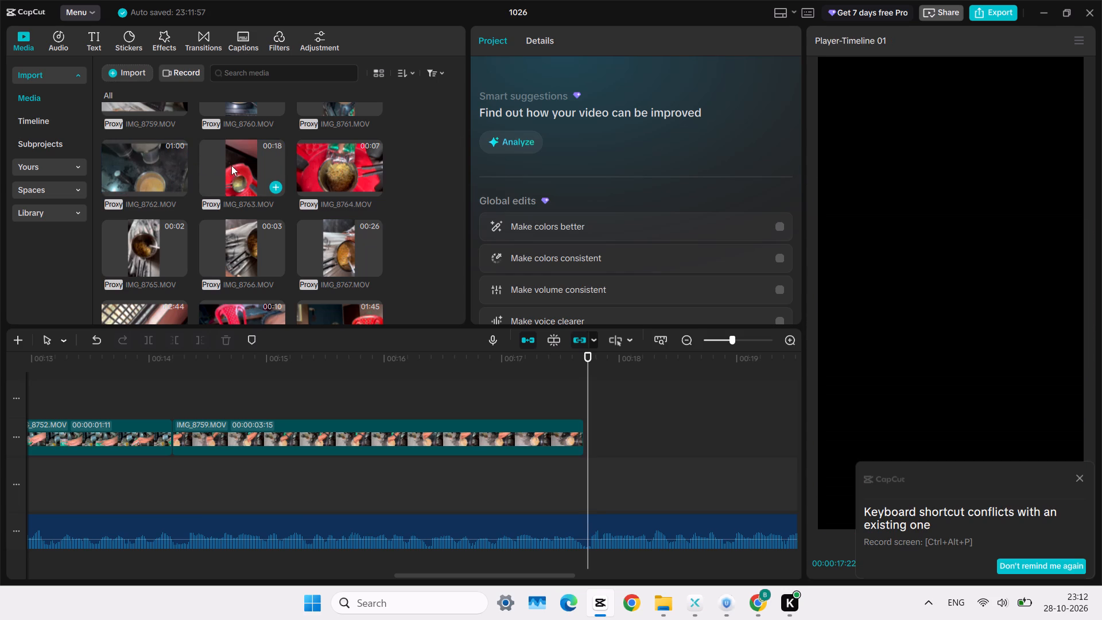
pyautogui.click(232, 166)
pyautogui.click(245, 158)
pyautogui.click(255, 158)
pyautogui.press('space')
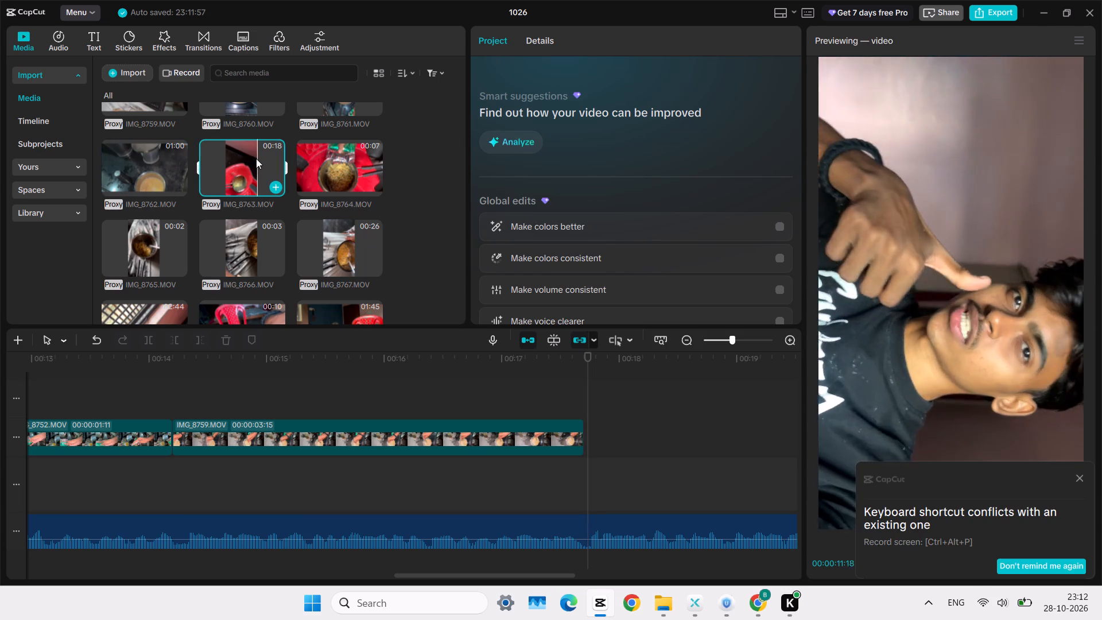
pyautogui.click(305, 168)
pyautogui.click(305, 168)
pyautogui.click(315, 168)
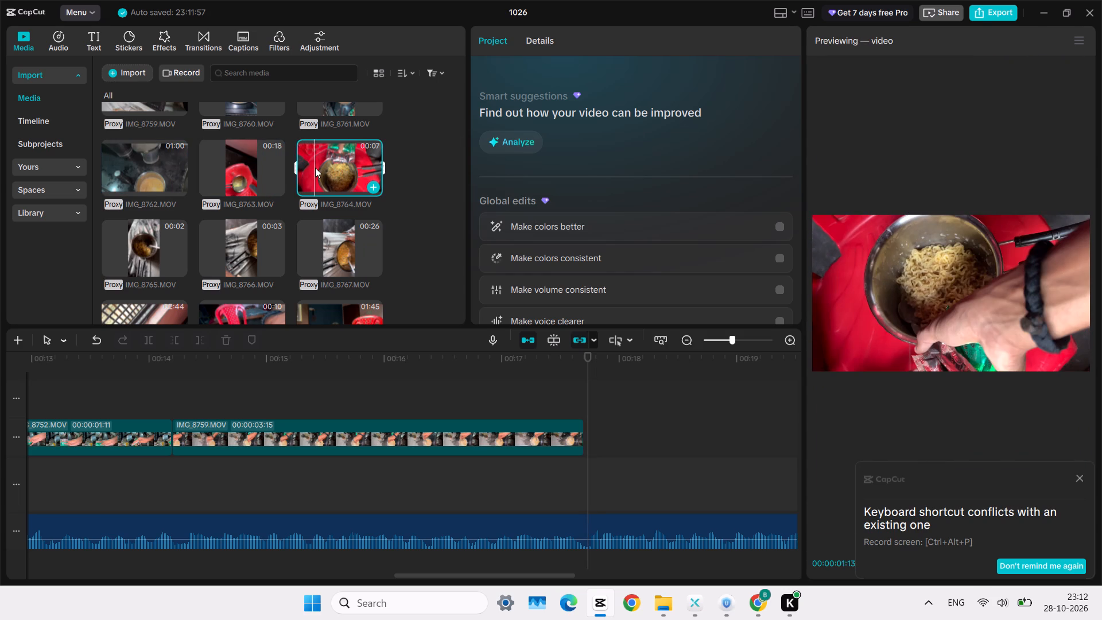
pyautogui.click(323, 167)
pyautogui.click(328, 166)
pyautogui.scroll(-1, 328, 166)
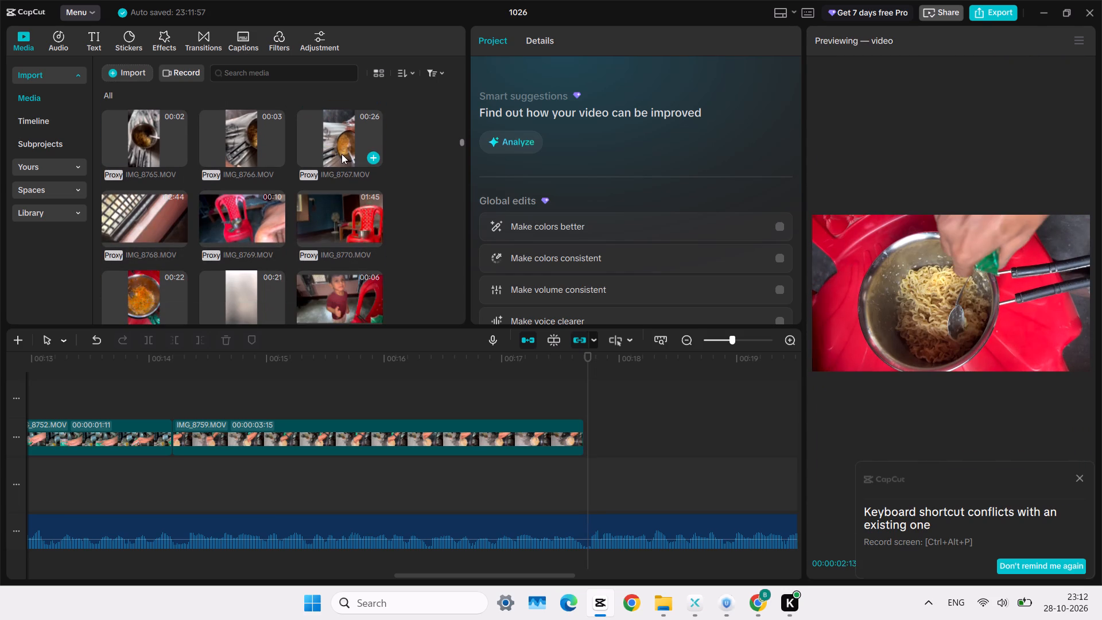
pyautogui.click(342, 154)
pyautogui.click(353, 148)
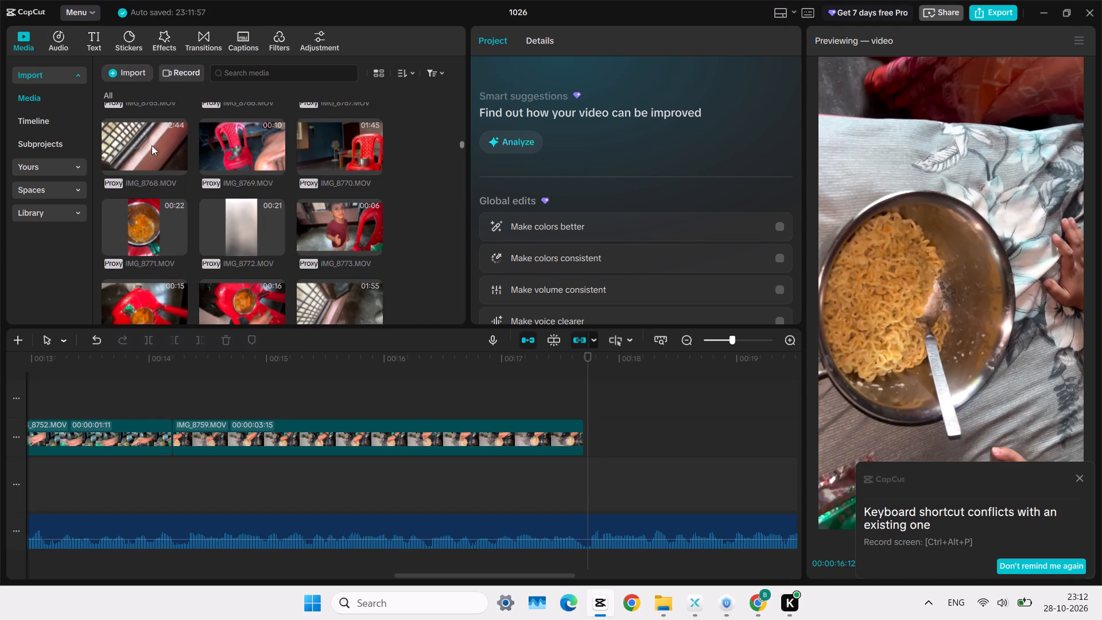
pyautogui.click(138, 149)
pyautogui.click(132, 147)
pyautogui.click(147, 149)
pyautogui.press('space')
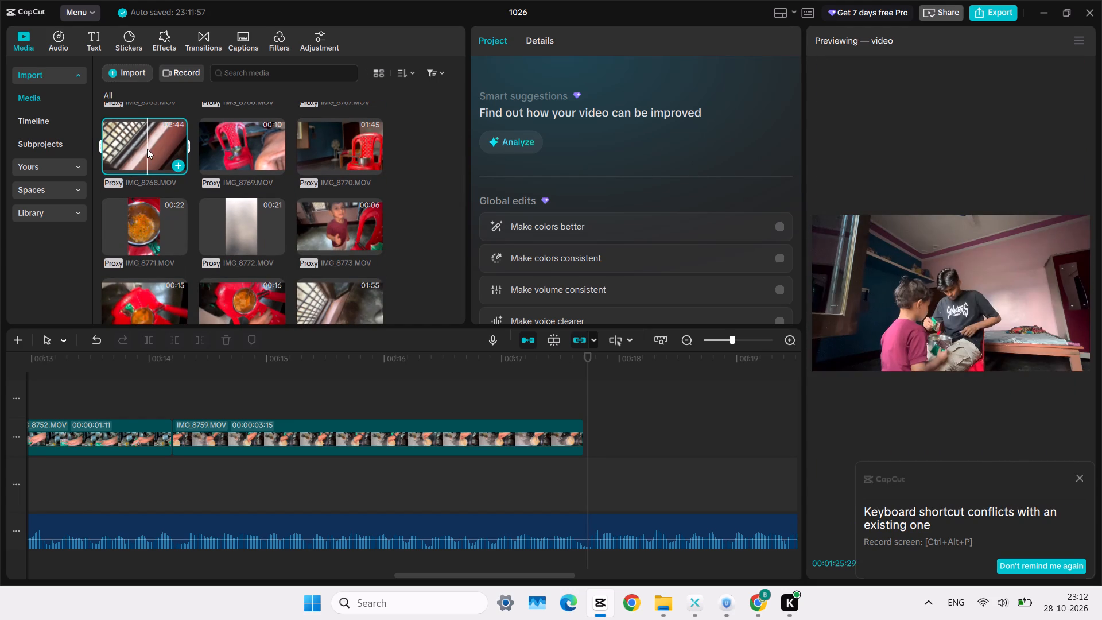
pyautogui.click(229, 148)
pyautogui.click(227, 146)
pyautogui.click(239, 147)
pyautogui.press('space')
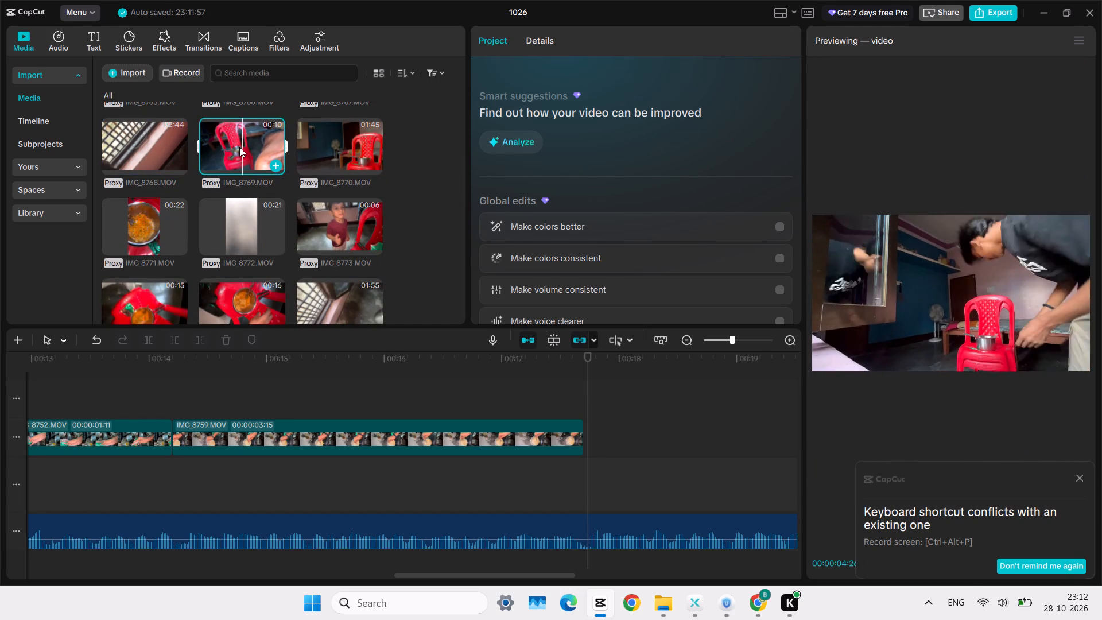
# Preview IMG_8770 and add it to the main track shortly after the end of IMG_8759.
pyautogui.click(333, 145)
pyautogui.click(329, 146)
pyautogui.click(346, 144)
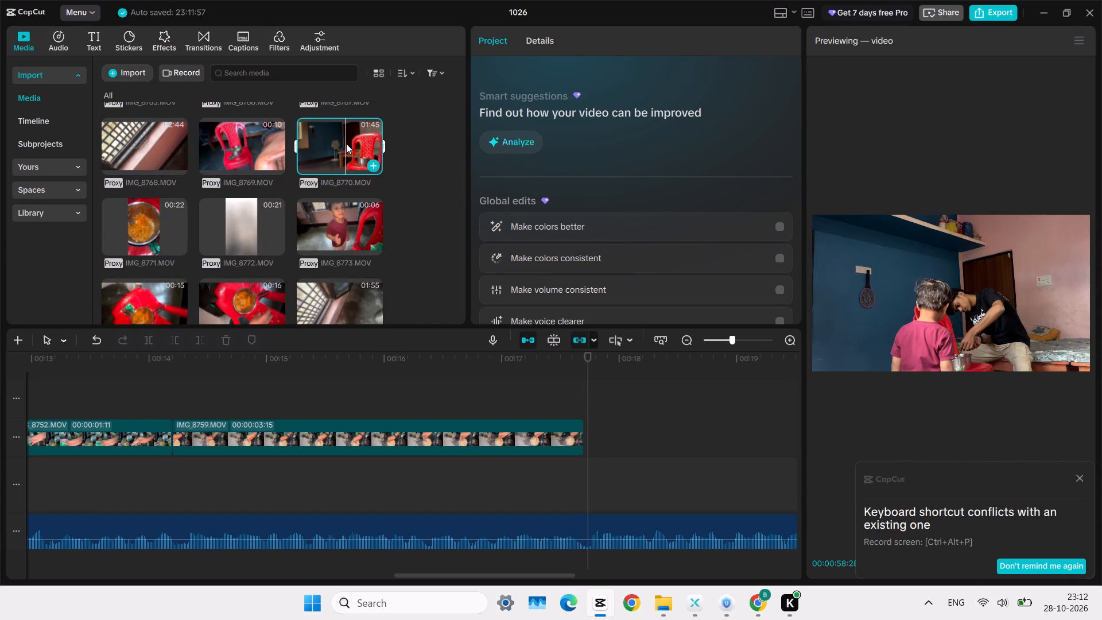
pyautogui.press('space')
pyautogui.press('space')
pyautogui.click(346, 144)
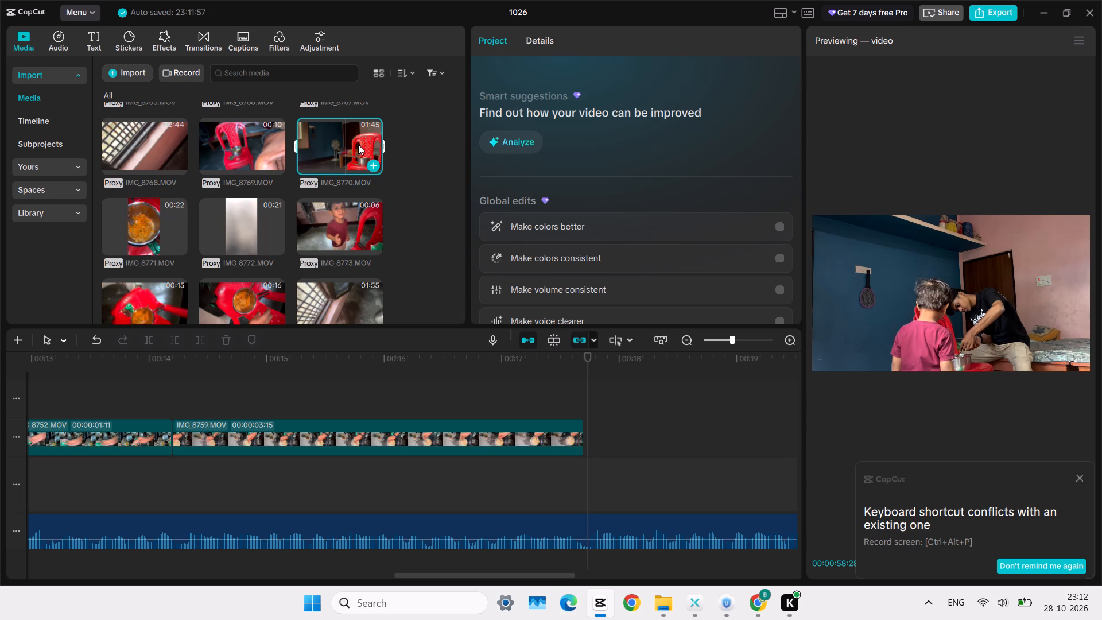
pyautogui.click(358, 145)
pyautogui.press('space')
pyautogui.click(348, 144)
pyautogui.moveTo(348, 144); pyautogui.dragTo(610, 438)
# Scrub through IMG_8770 and trim off everything before about 00:01:04:04, leaving the clip 00:00:57:25 long.
pyautogui.hscroll(-2, 610, 438)
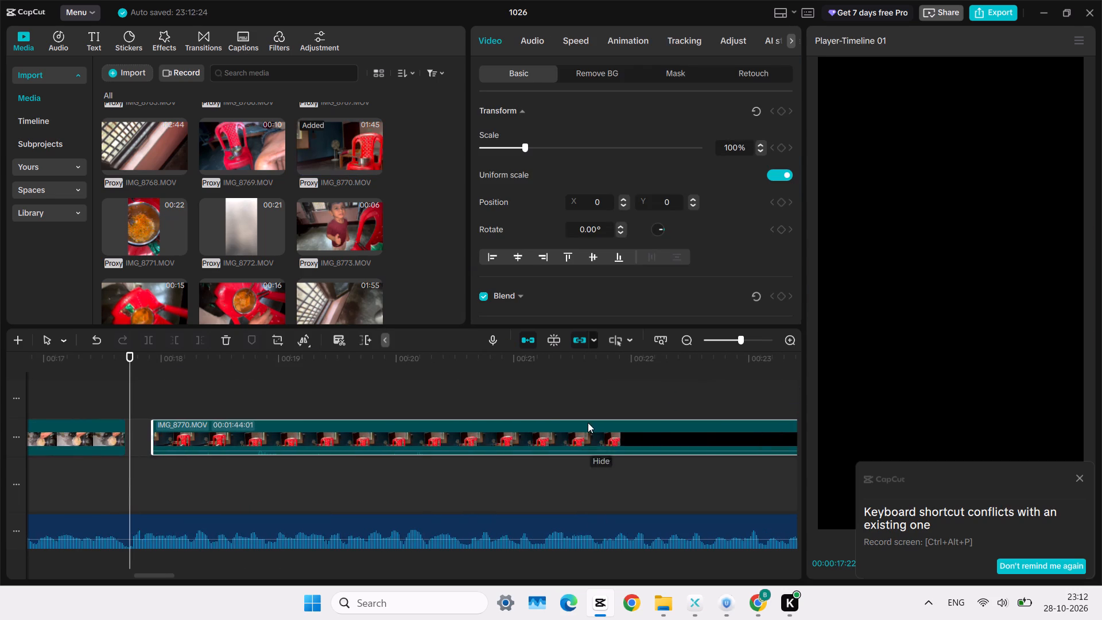
pyautogui.click(548, 406)
pyautogui.moveTo(548, 406); pyautogui.dragTo(644, 406)
pyautogui.click(652, 411)
pyautogui.rightClick(652, 411)
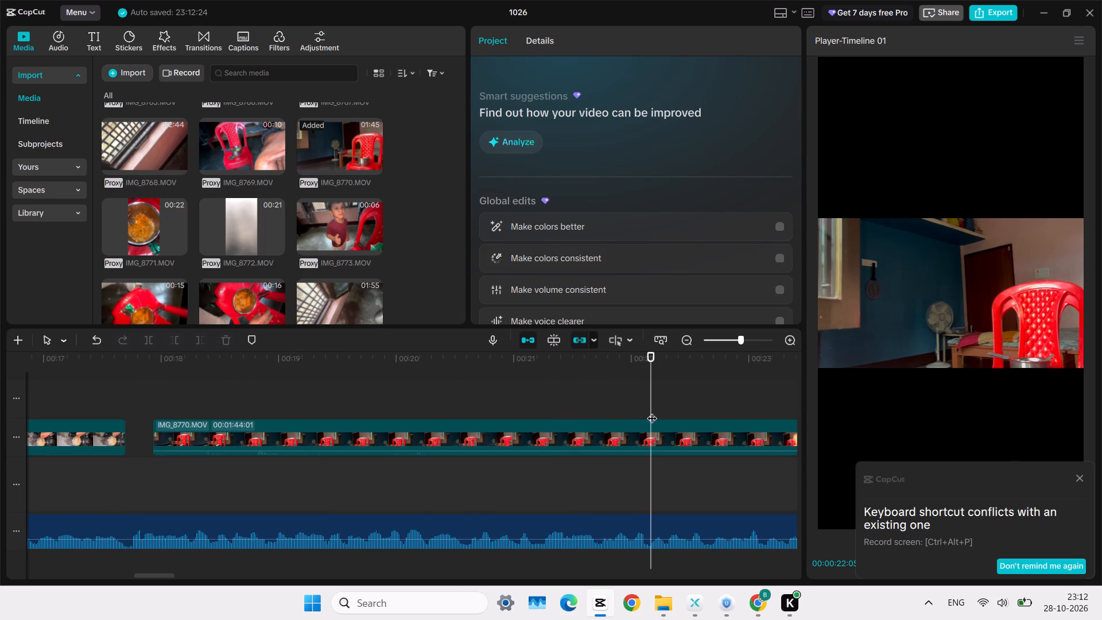
pyautogui.click(652, 411)
pyautogui.hscroll(-3, 650, 406)
pyautogui.click(650, 406)
pyautogui.moveTo(650, 406); pyautogui.dragTo(861, 374)
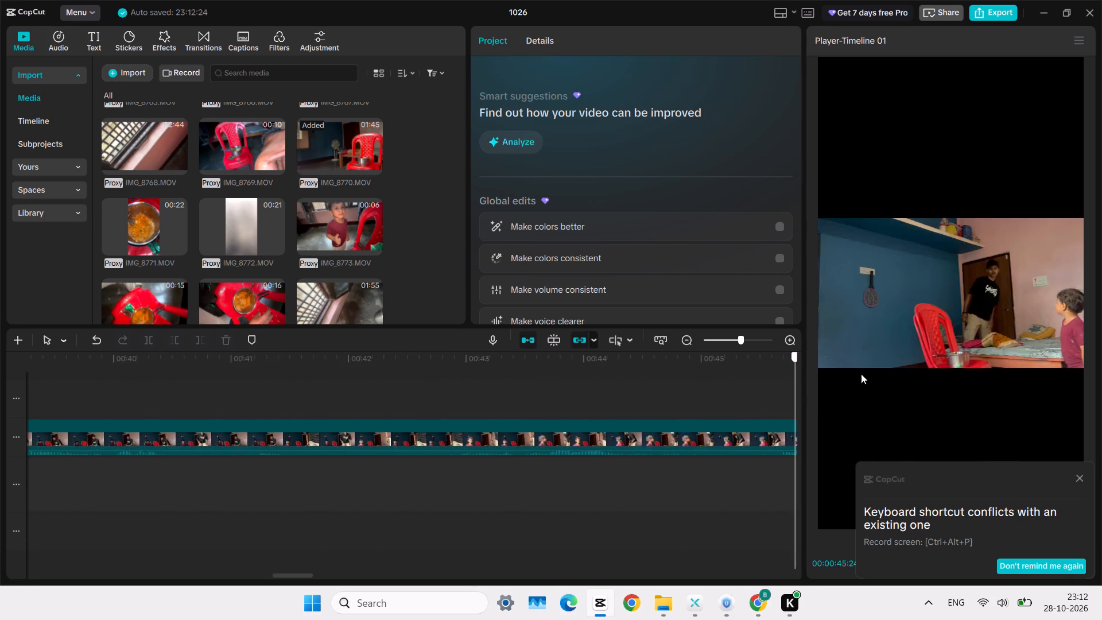
pyautogui.moveTo(861, 374); pyautogui.dragTo(870, 367)
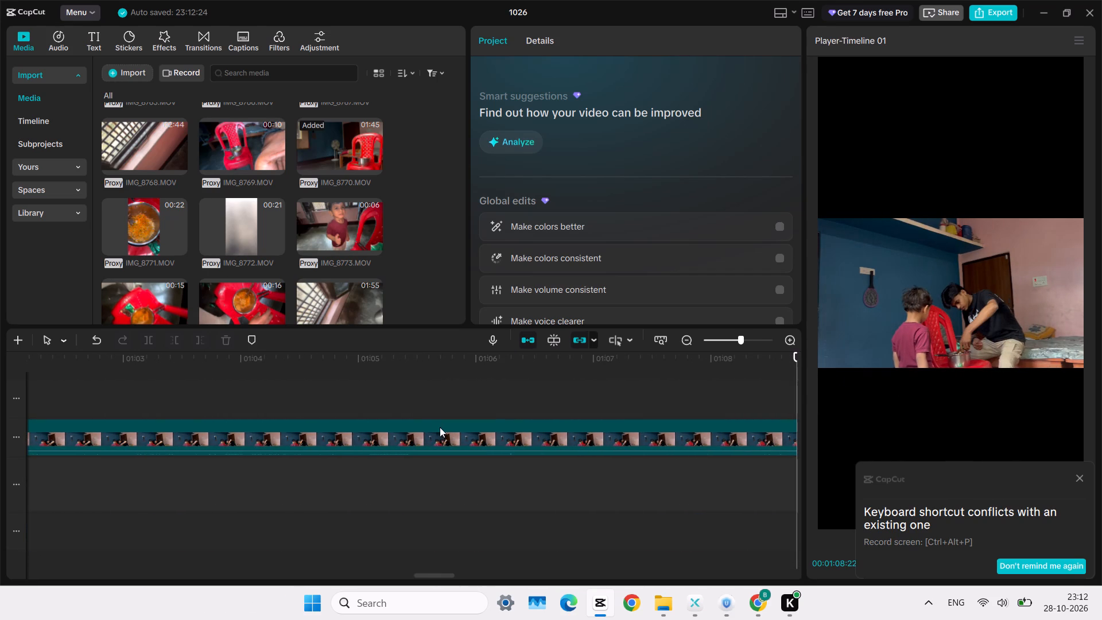
pyautogui.click(408, 403)
pyautogui.press('space')
pyautogui.click(282, 390)
pyautogui.press('space')
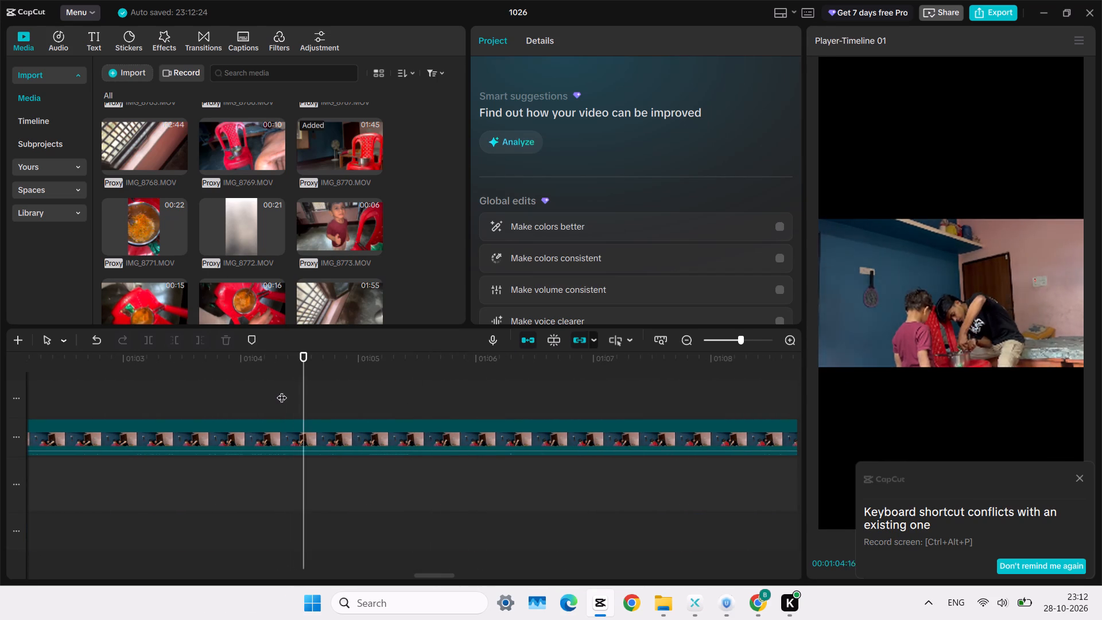
pyautogui.click(282, 390)
pyautogui.click(294, 414)
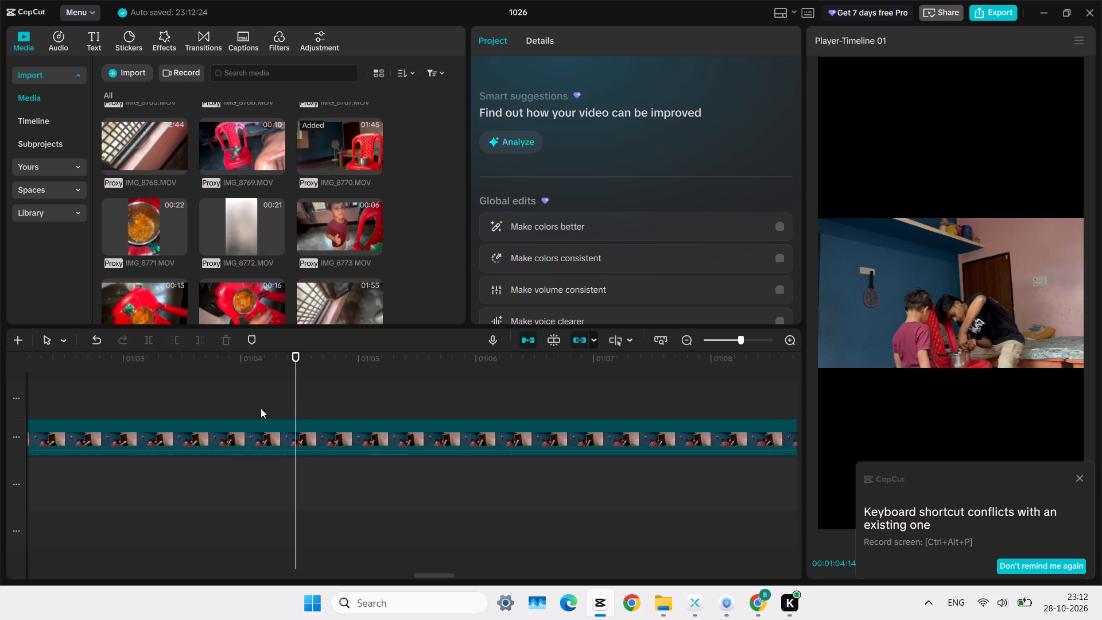
pyautogui.click(257, 396)
pyautogui.click(278, 441)
pyautogui.press('q')
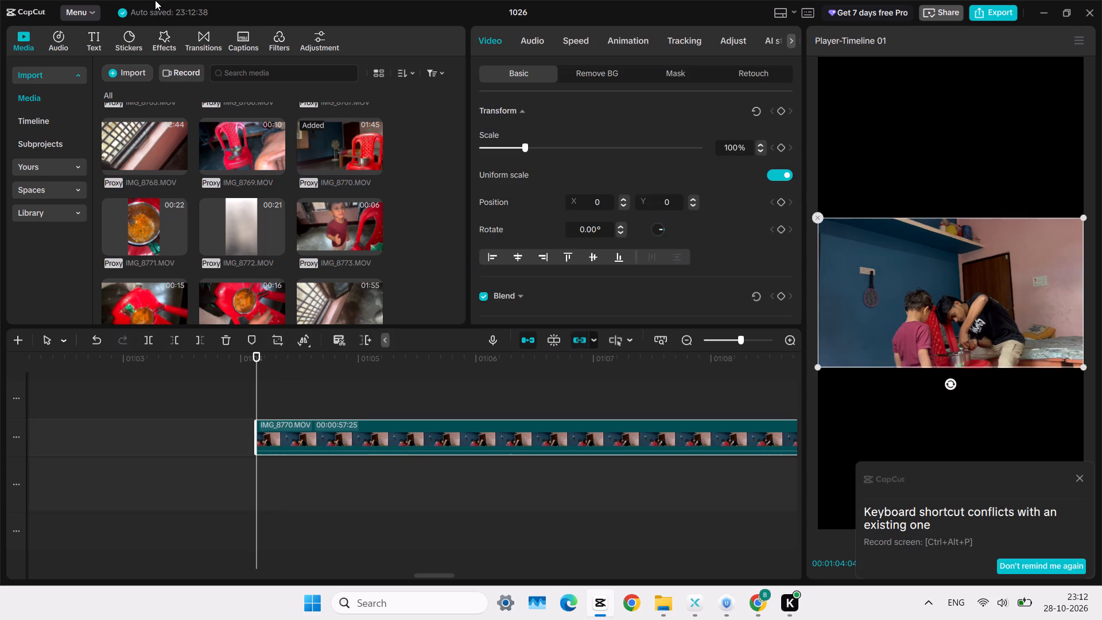
# Move the trimmed IMG_8770 back along the main track directly against the end of IMG_8759.
pyautogui.moveTo(306, 451); pyautogui.dragTo(308, 478)
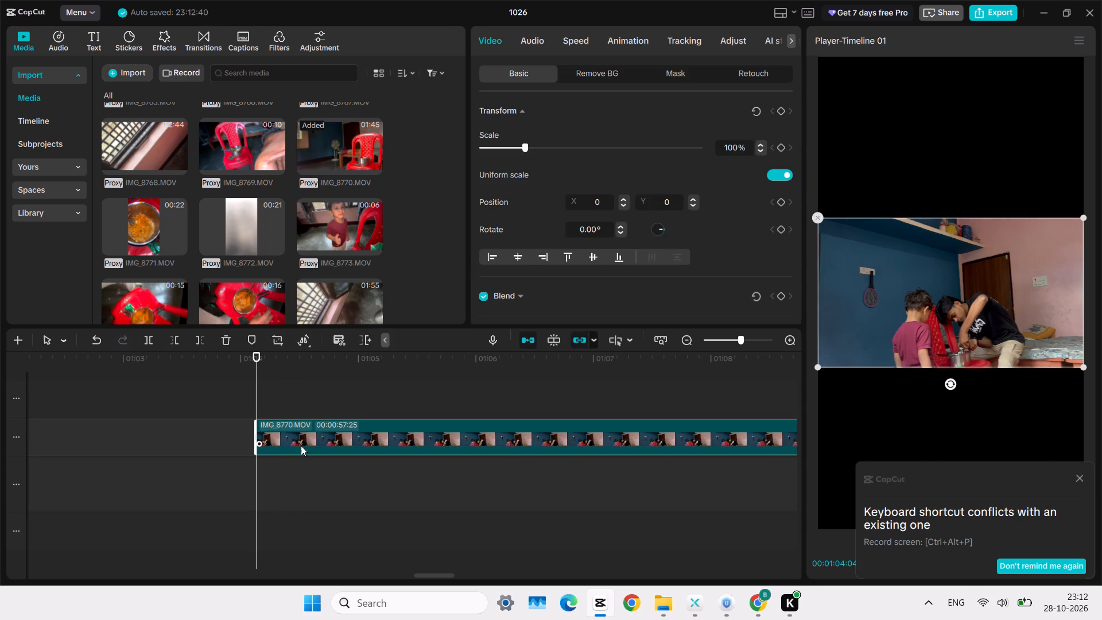
pyautogui.moveTo(300, 431); pyautogui.dragTo(0, 474)
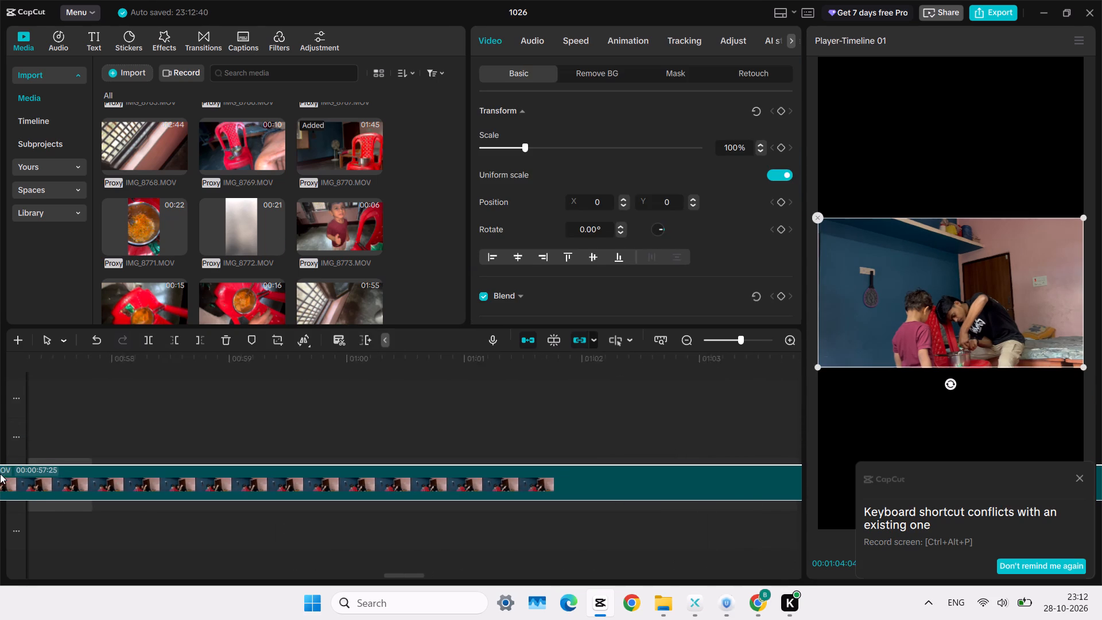
pyautogui.moveTo(0, 474); pyautogui.dragTo(1, 485)
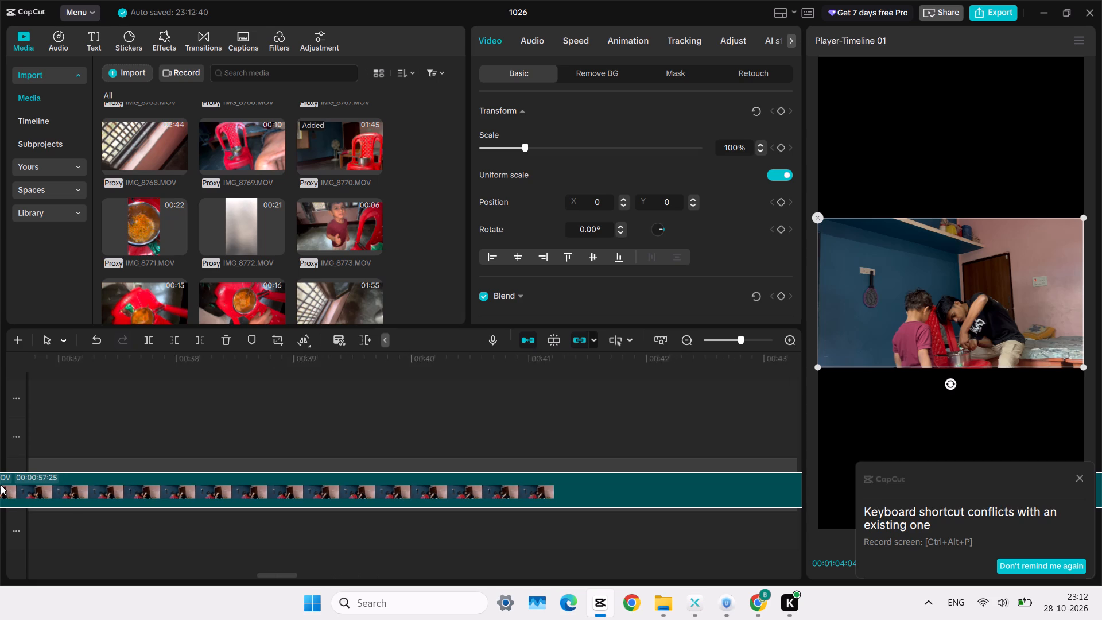
pyautogui.moveTo(1, 485); pyautogui.dragTo(0, 487)
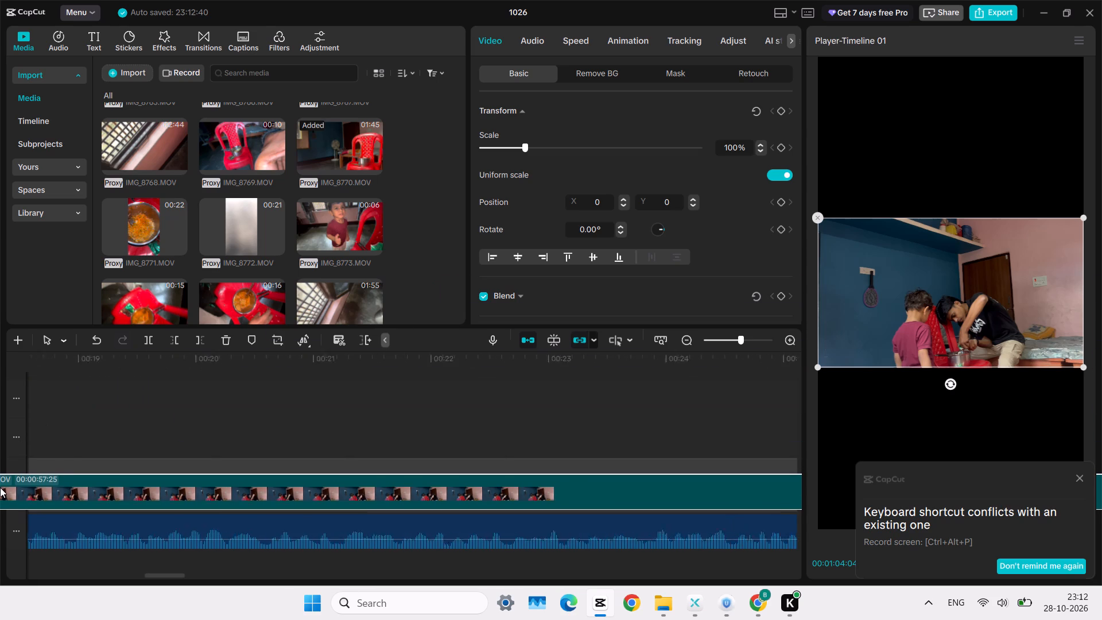
pyautogui.moveTo(0, 487); pyautogui.dragTo(332, 445)
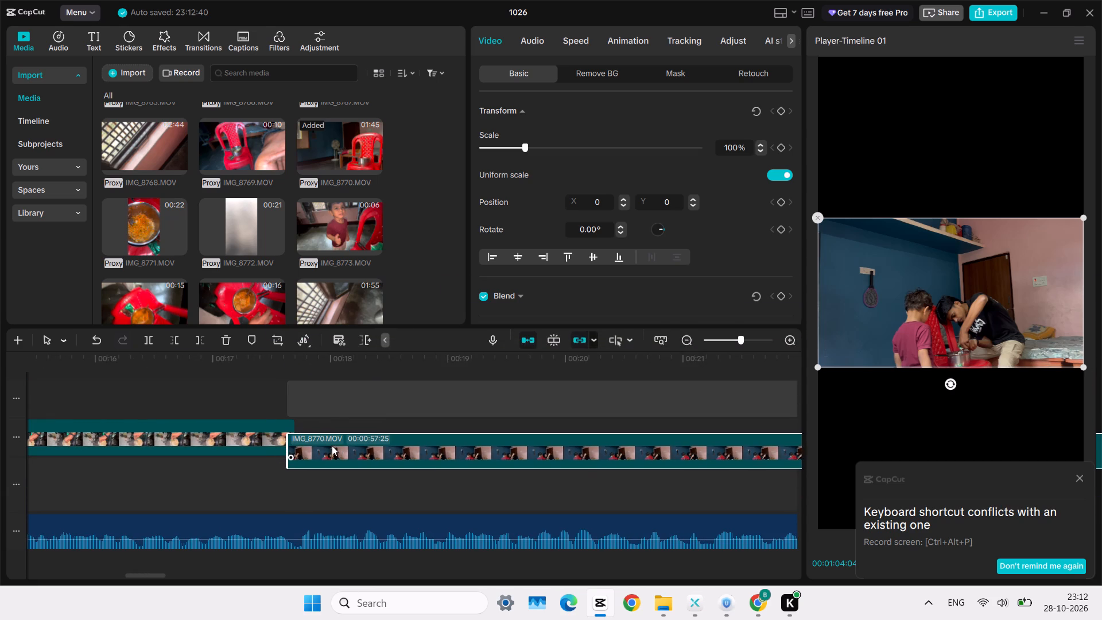
pyautogui.moveTo(332, 445); pyautogui.dragTo(339, 437)
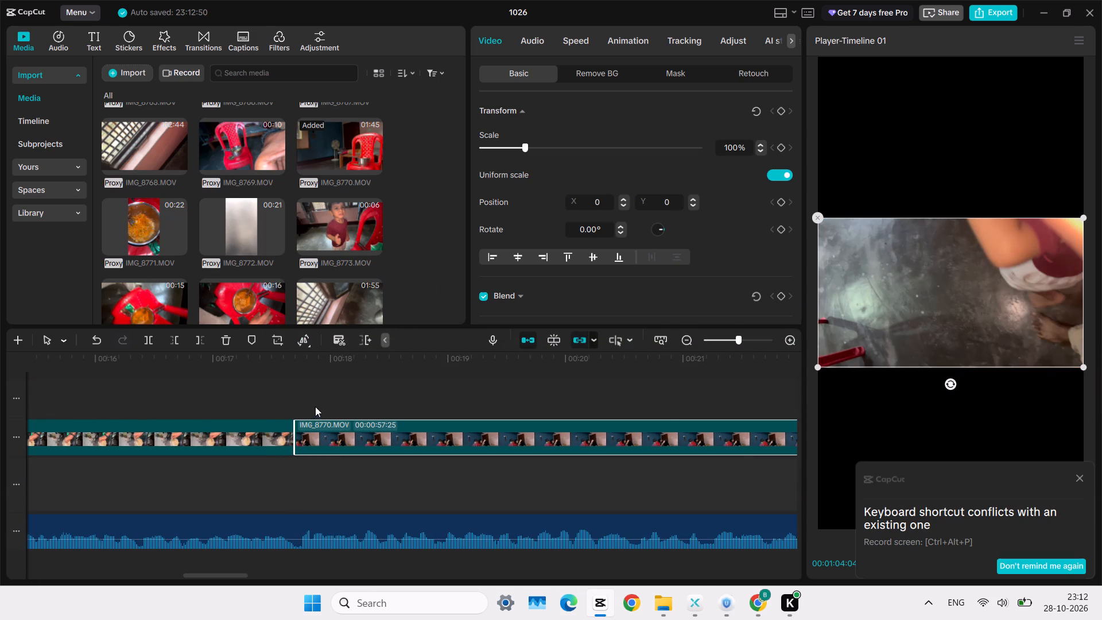
# Play IMG_8770 against the audio and trim off its end after 00:00:19:22, leaving it 00:00:02:01 long.
pyautogui.click(310, 400)
pyautogui.press('space')
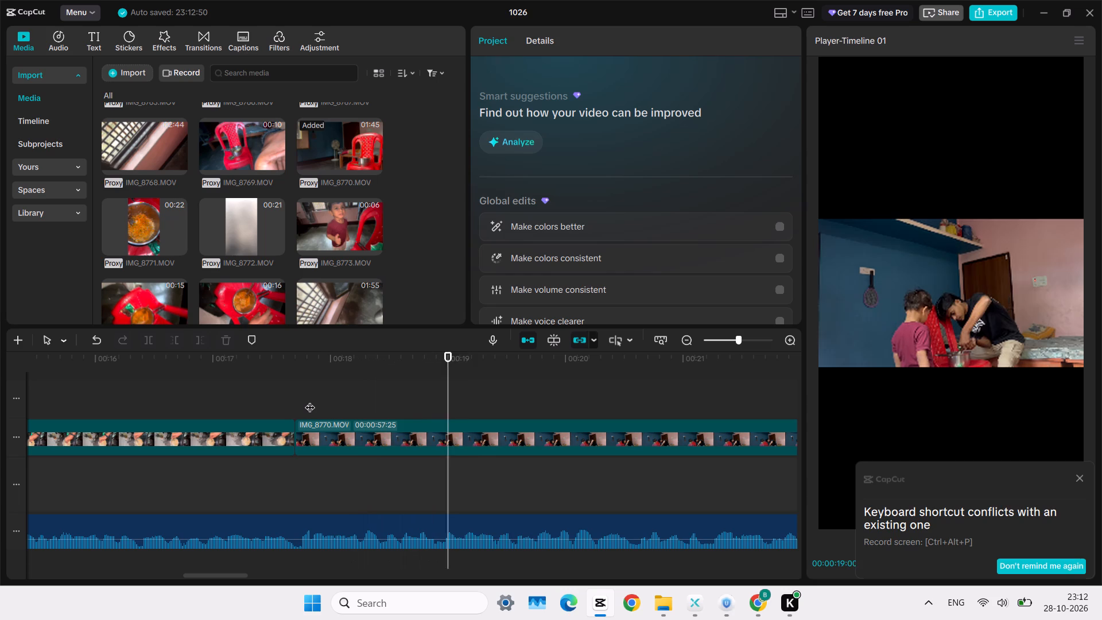
pyautogui.click(310, 400)
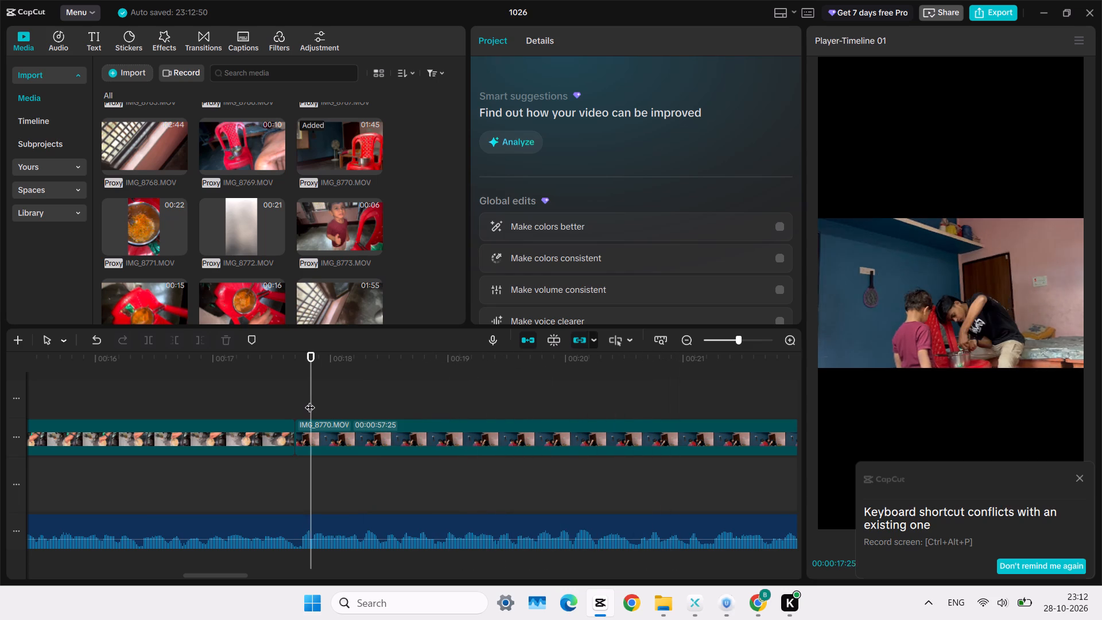
pyautogui.press('space')
pyautogui.press('space')
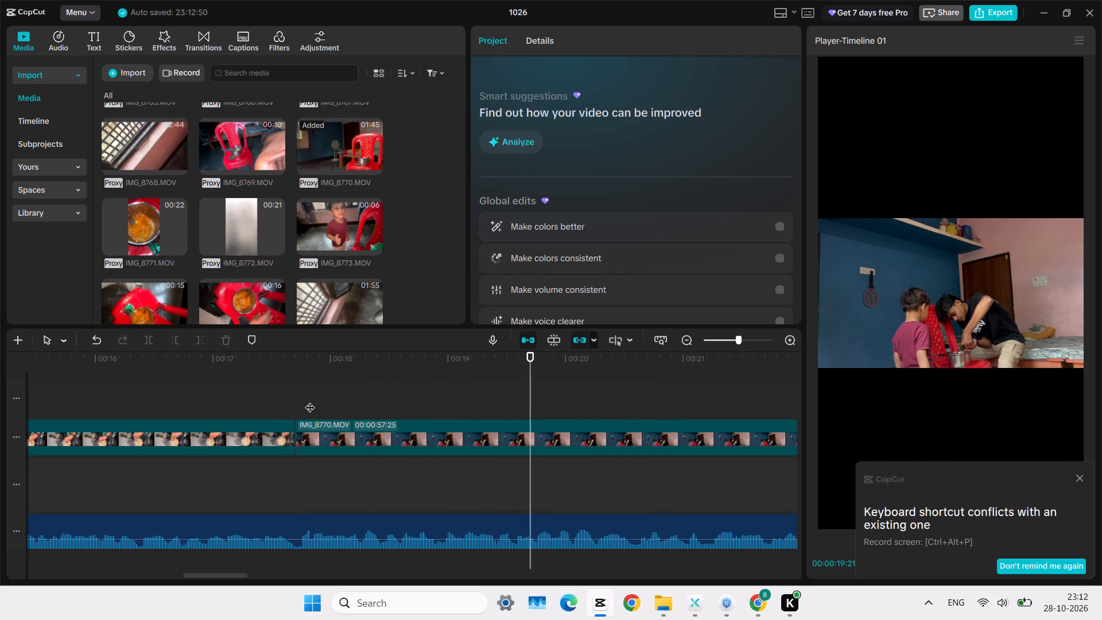
pyautogui.click(432, 454)
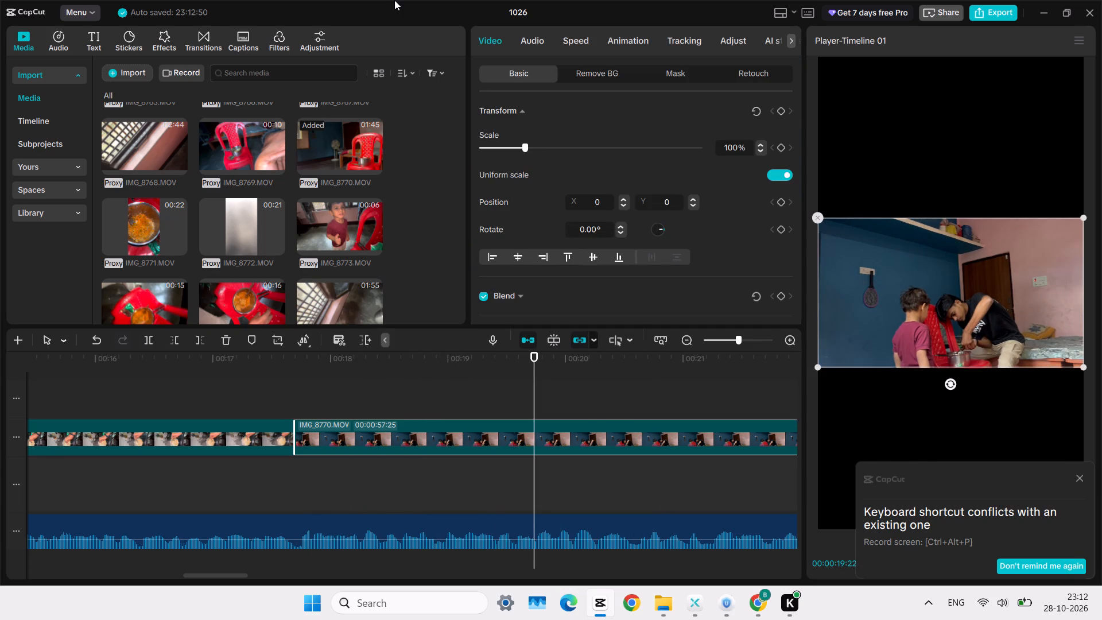
pyautogui.press('w')
# Duplicate the shortened IMG_8770 and stack the copy on the track above, aligned with the original's start at 00:00:17:21.
pyautogui.hotkey('ctrl', 'c')
pyautogui.hotkey('ctrl', 'v')
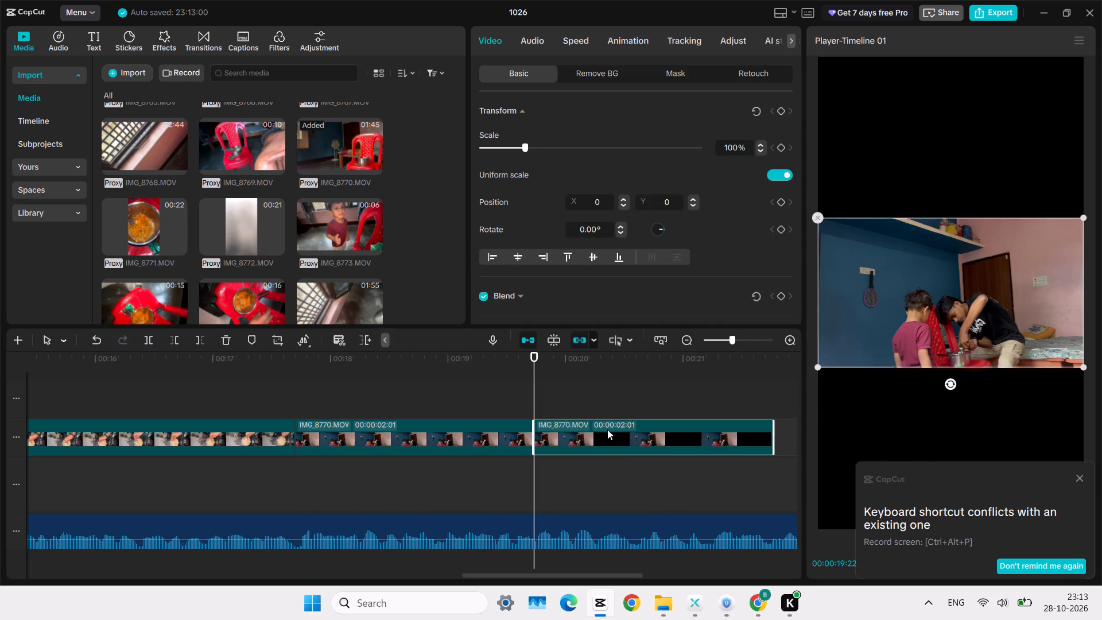
pyautogui.moveTo(654, 439); pyautogui.dragTo(430, 433)
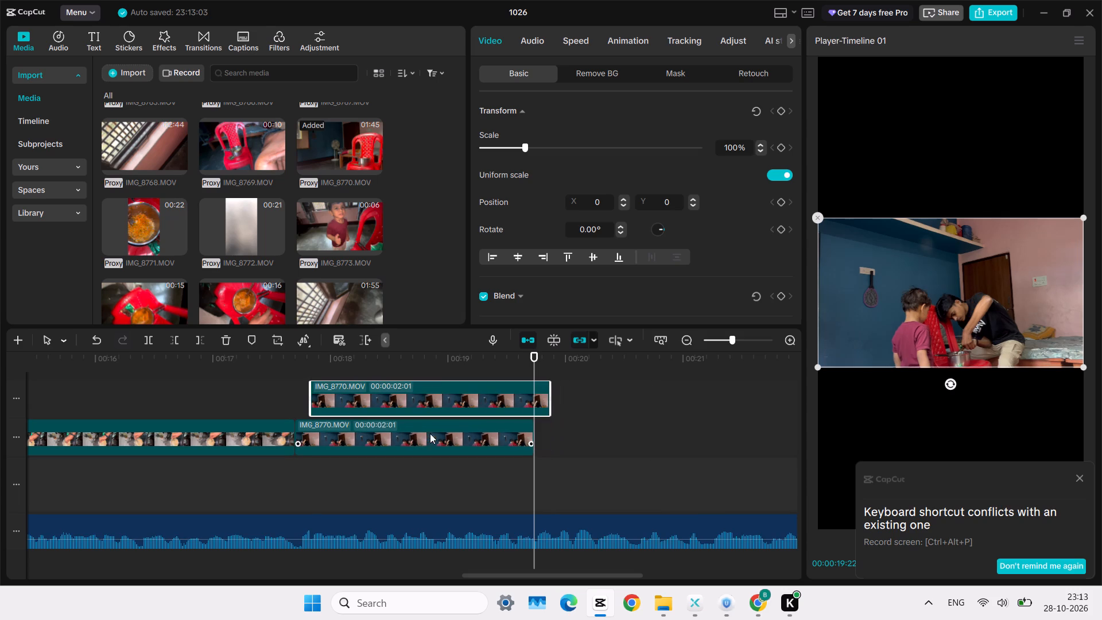
pyautogui.click(296, 398)
pyautogui.moveTo(296, 398); pyautogui.dragTo(324, 398)
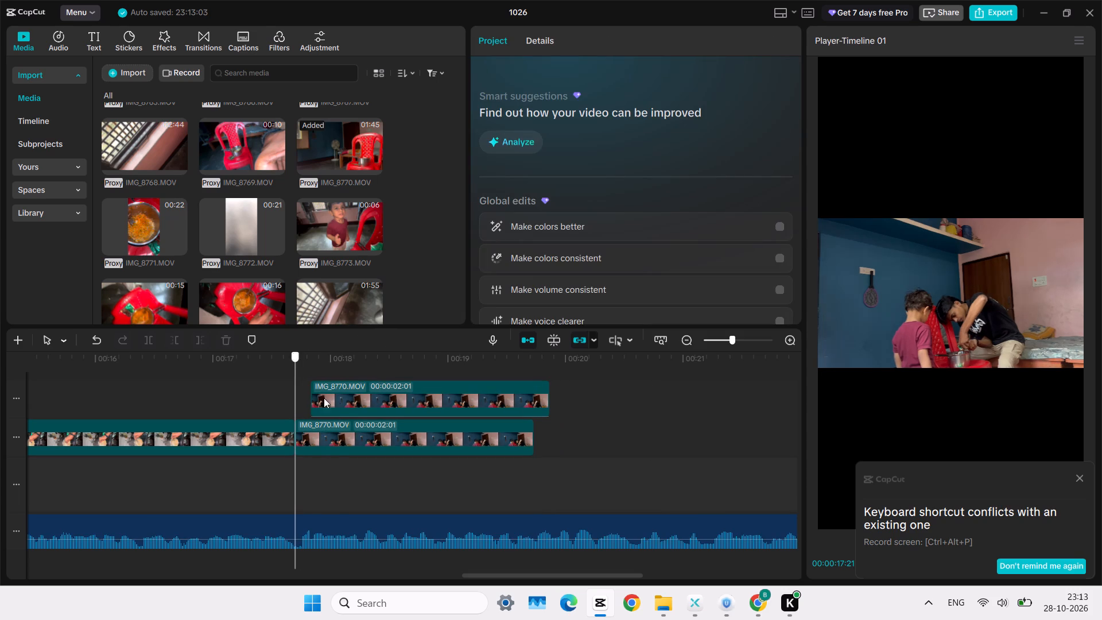
pyautogui.moveTo(324, 398); pyautogui.dragTo(336, 396)
pyautogui.doubleClick(336, 396)
pyautogui.click(293, 400)
pyautogui.moveTo(335, 401); pyautogui.dragTo(316, 404)
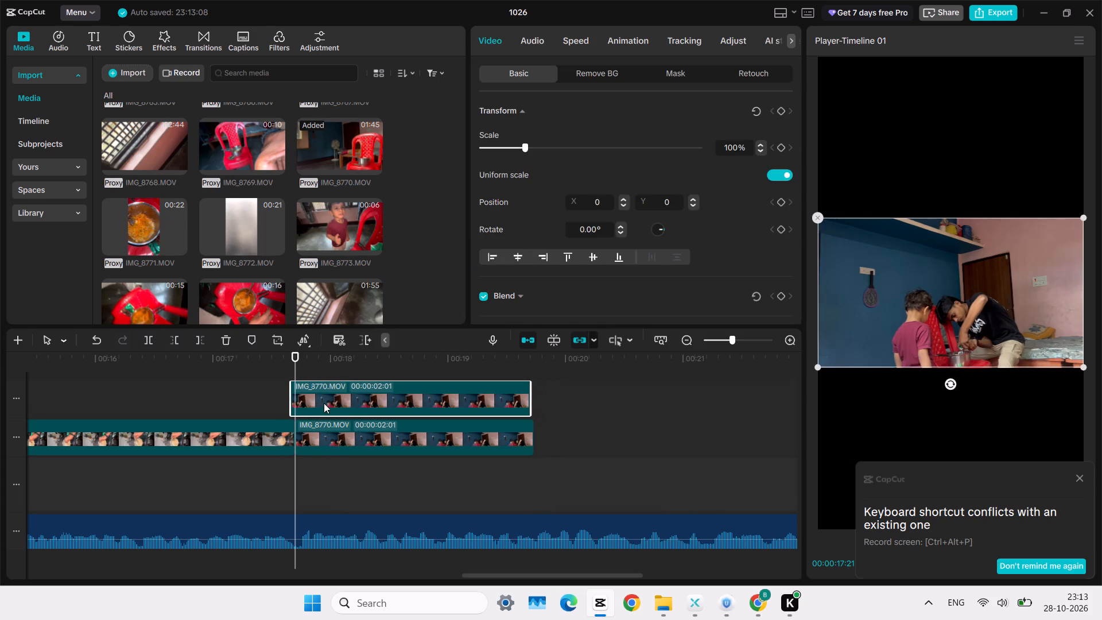
pyautogui.click(314, 392)
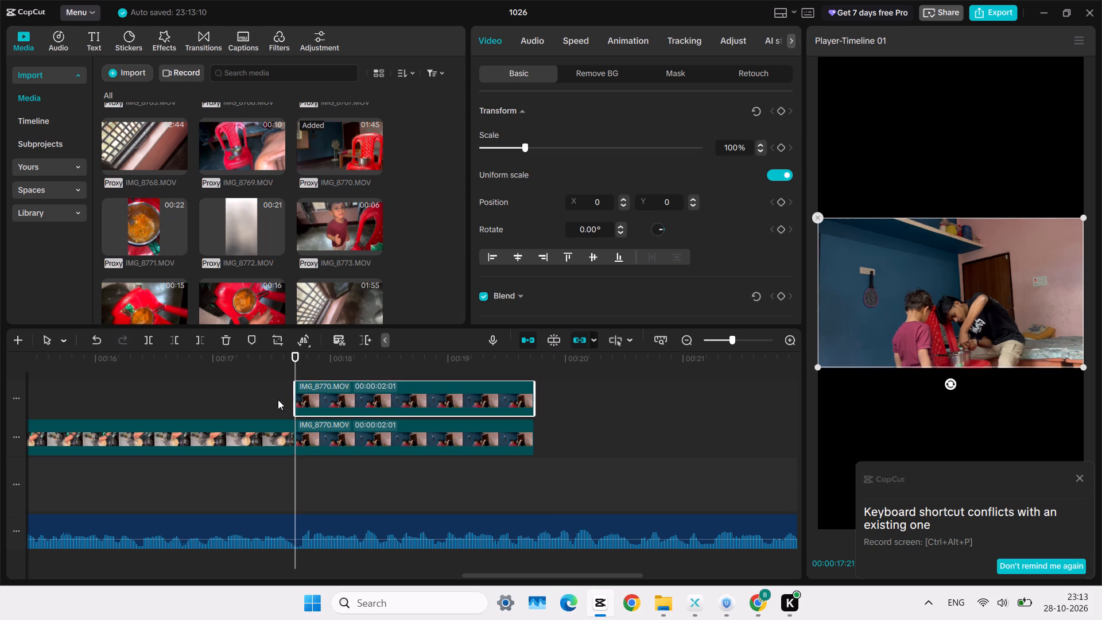
# Enlarge the lower IMG_8770 clip on the main track until it fills the vertical frame as a background.
pyautogui.scroll(2, 275, 398)
pyautogui.click(291, 391)
pyautogui.press('space')
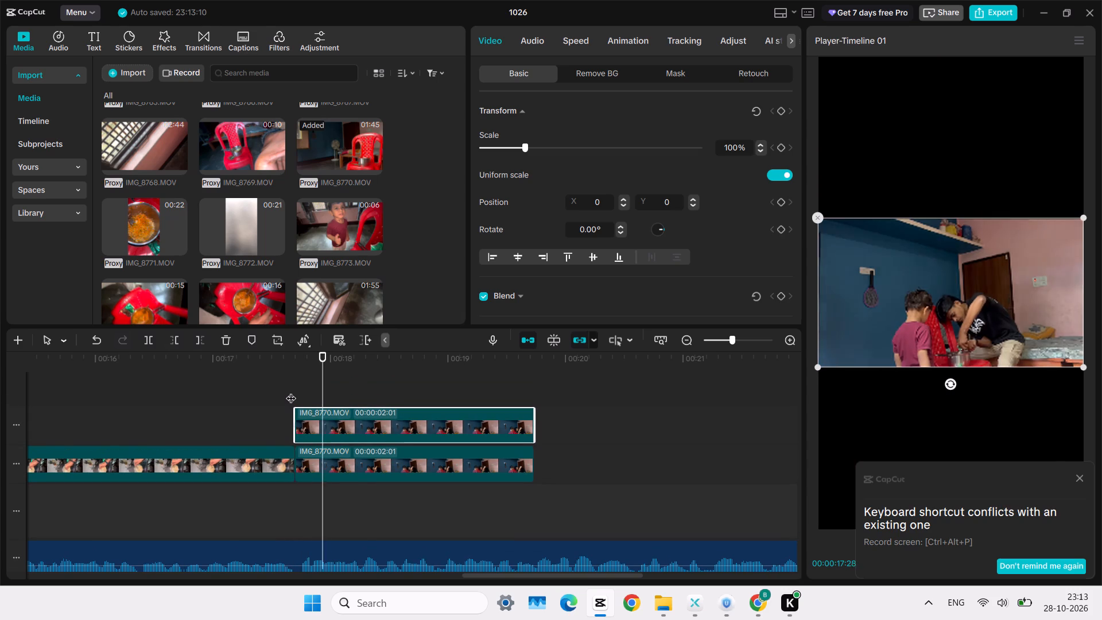
pyautogui.click(417, 399)
pyautogui.click(439, 432)
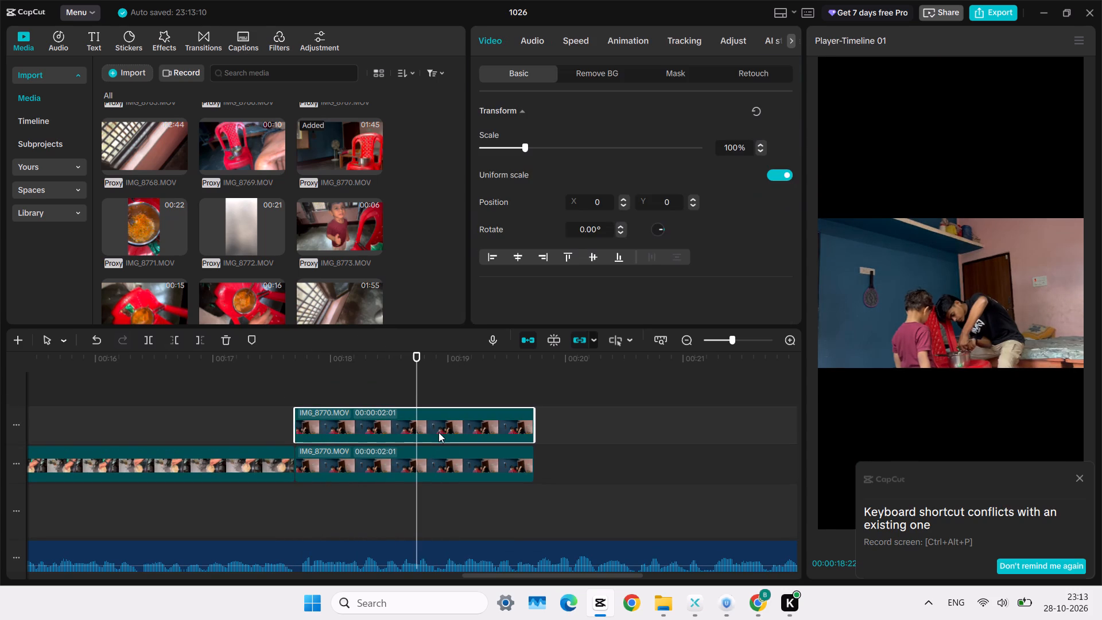
pyautogui.click(503, 472)
pyautogui.moveTo(816, 370); pyautogui.dragTo(402, 619)
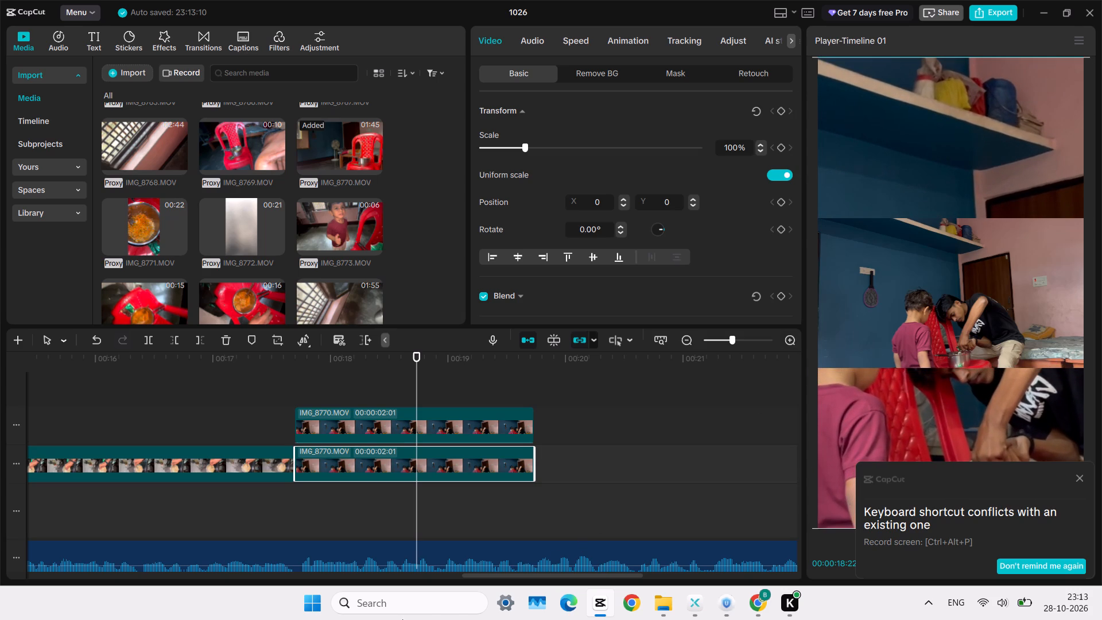
pyautogui.moveTo(402, 619); pyautogui.dragTo(398, 619)
# Scale the upper IMG_8770 copy to 168% and reposition it slightly above centre at X 0, Y 93.
pyautogui.click(417, 430)
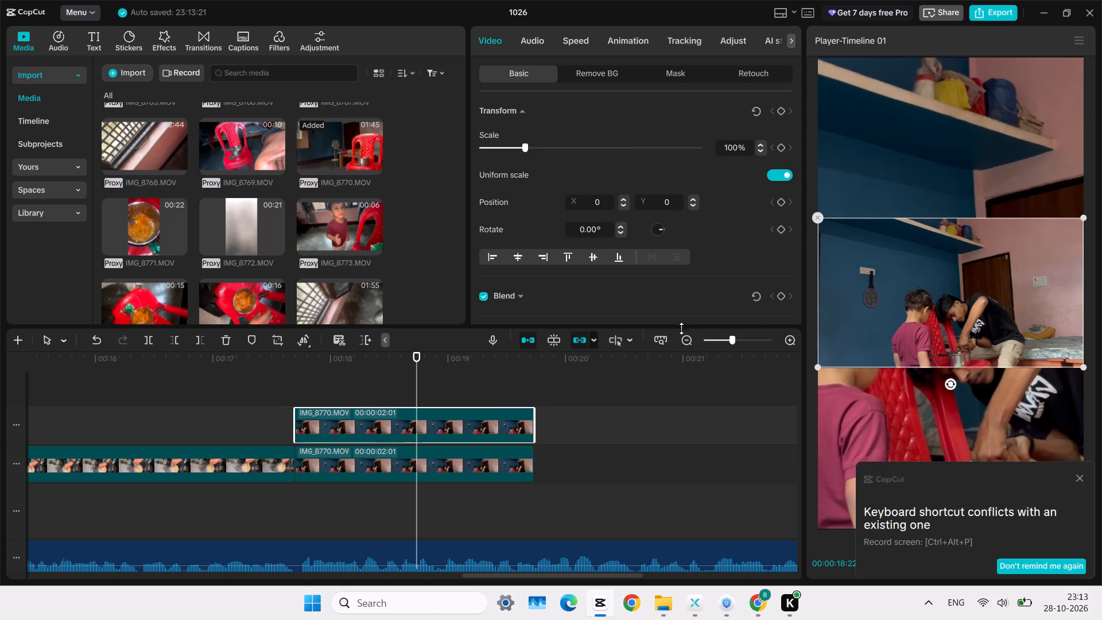
pyautogui.moveTo(819, 368); pyautogui.dragTo(733, 434)
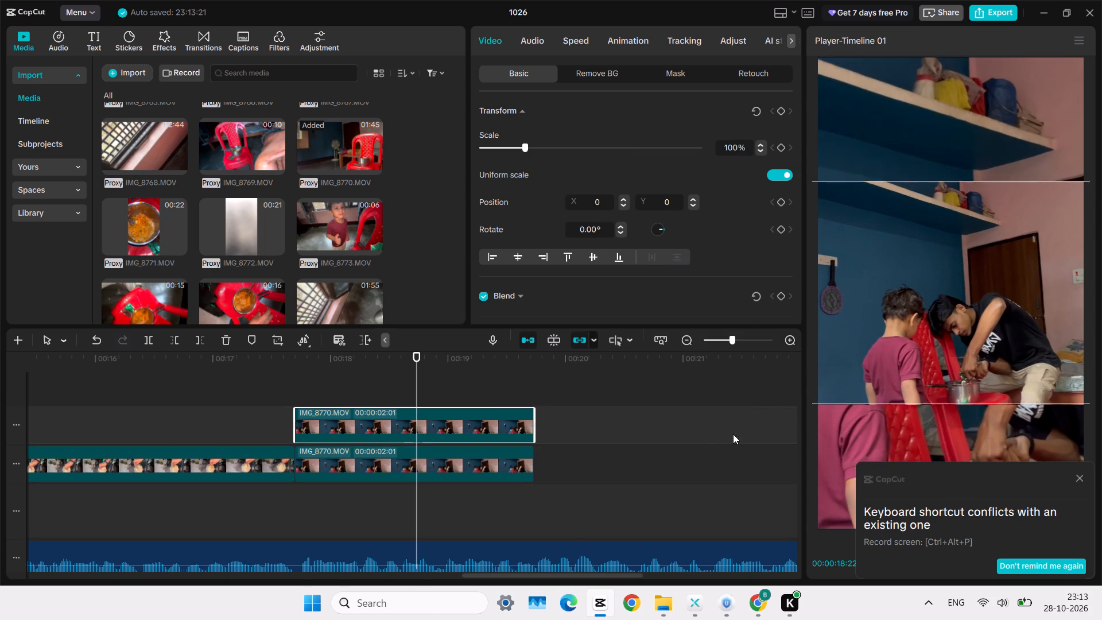
pyautogui.moveTo(733, 434); pyautogui.dragTo(701, 459)
pyautogui.moveTo(914, 348); pyautogui.dragTo(908, 332)
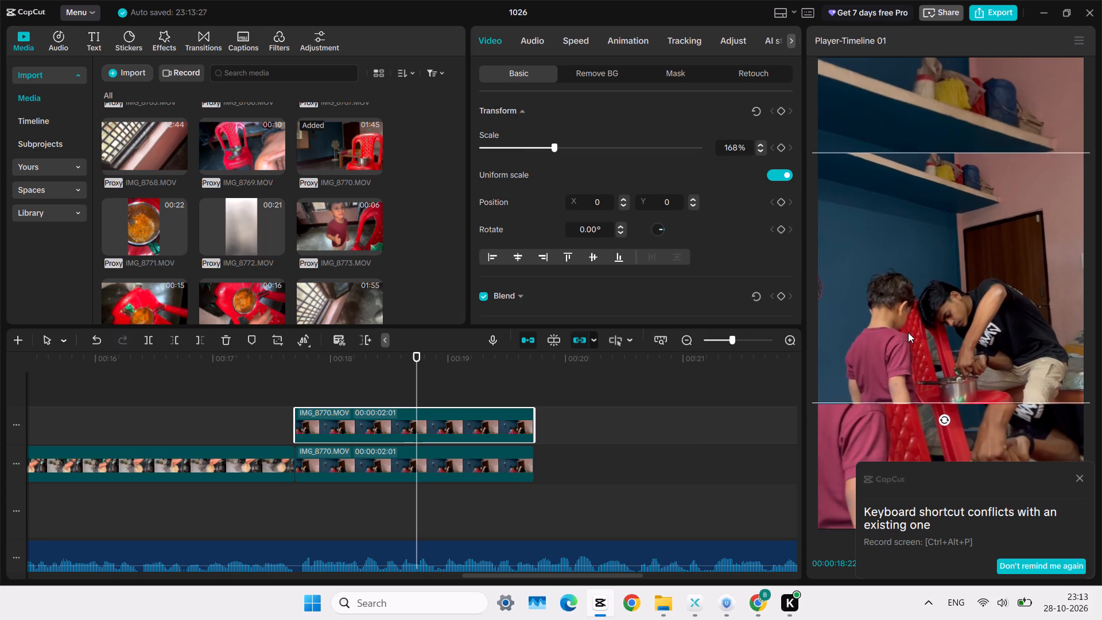
pyautogui.moveTo(908, 332); pyautogui.dragTo(918, 339)
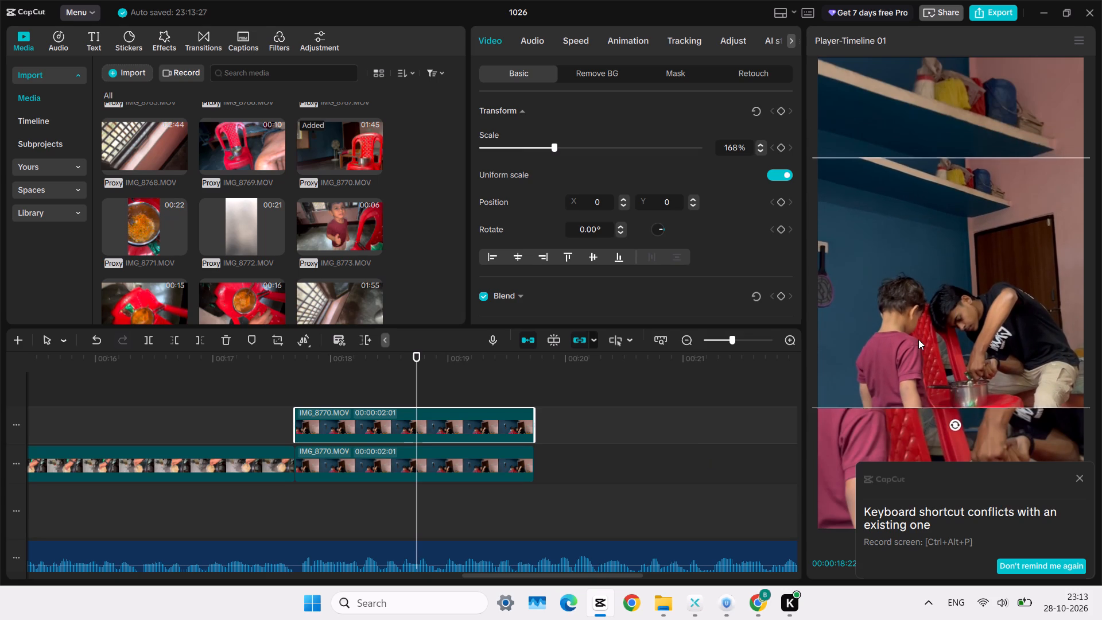
pyautogui.moveTo(918, 339); pyautogui.dragTo(913, 336)
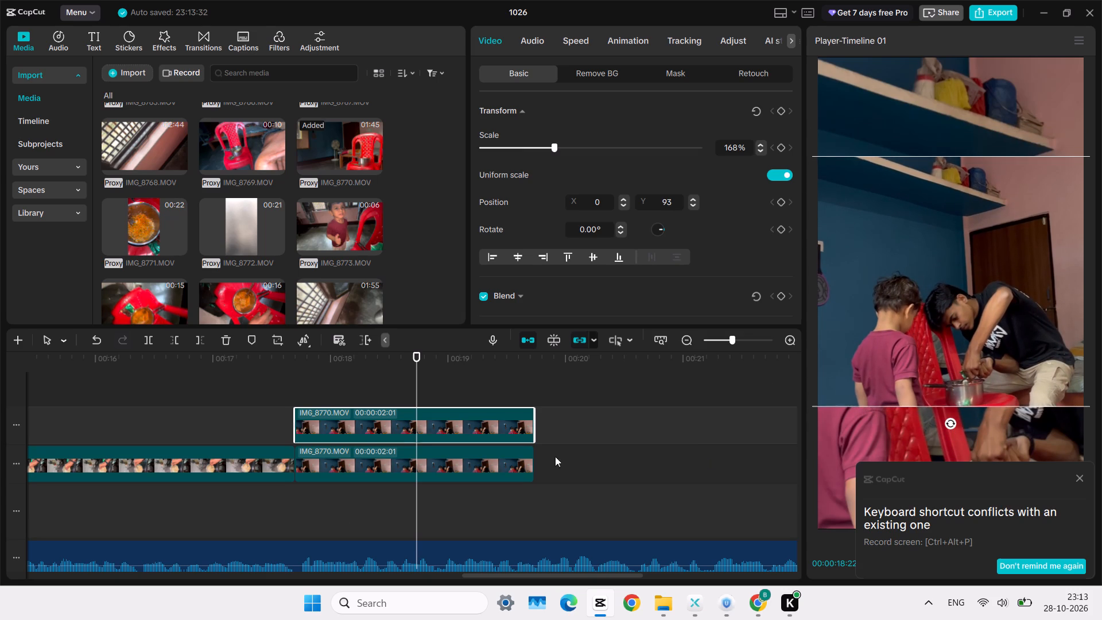
# Play back the layered IMG_8770 section and set the playhead at its end, 00:00:19:22.
pyautogui.click(292, 392)
pyautogui.press('space')
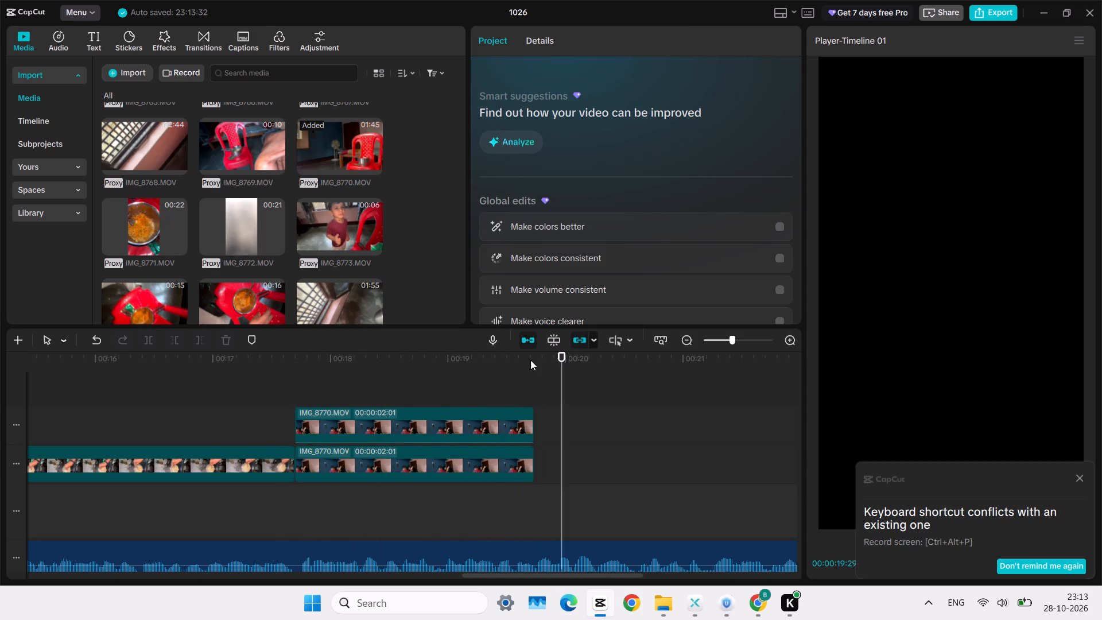
pyautogui.click(534, 395)
pyautogui.press('space')
pyautogui.click(534, 395)
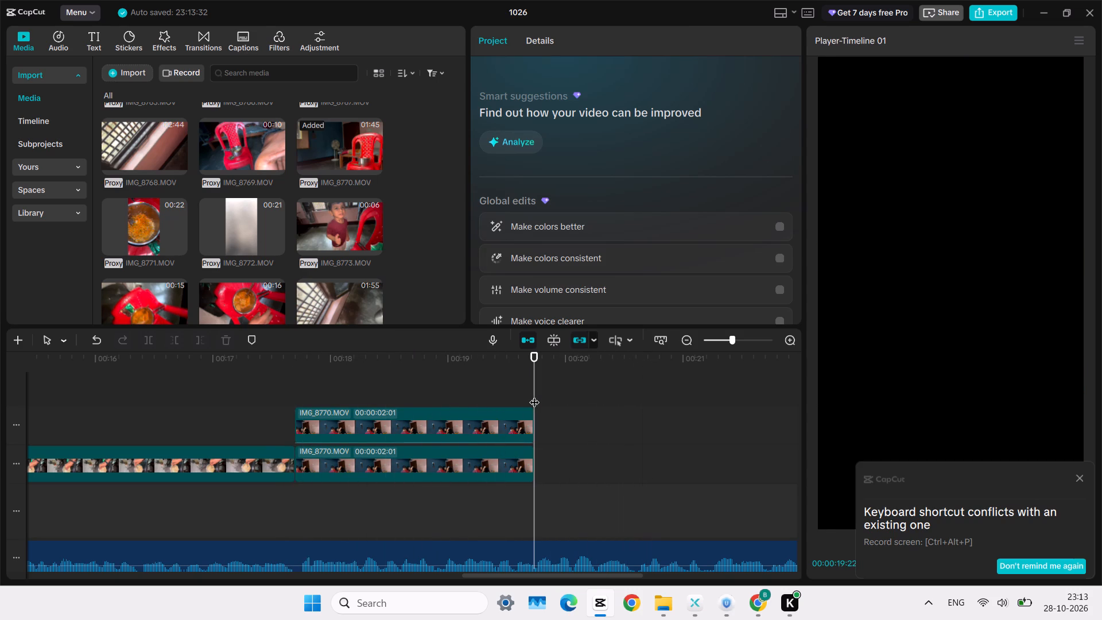
# Browse the project's imported media for the next phone clip to follow the layered IMG_8770 section.
pyautogui.scroll(-2, 228, 201)
pyautogui.scroll(1, 228, 201)
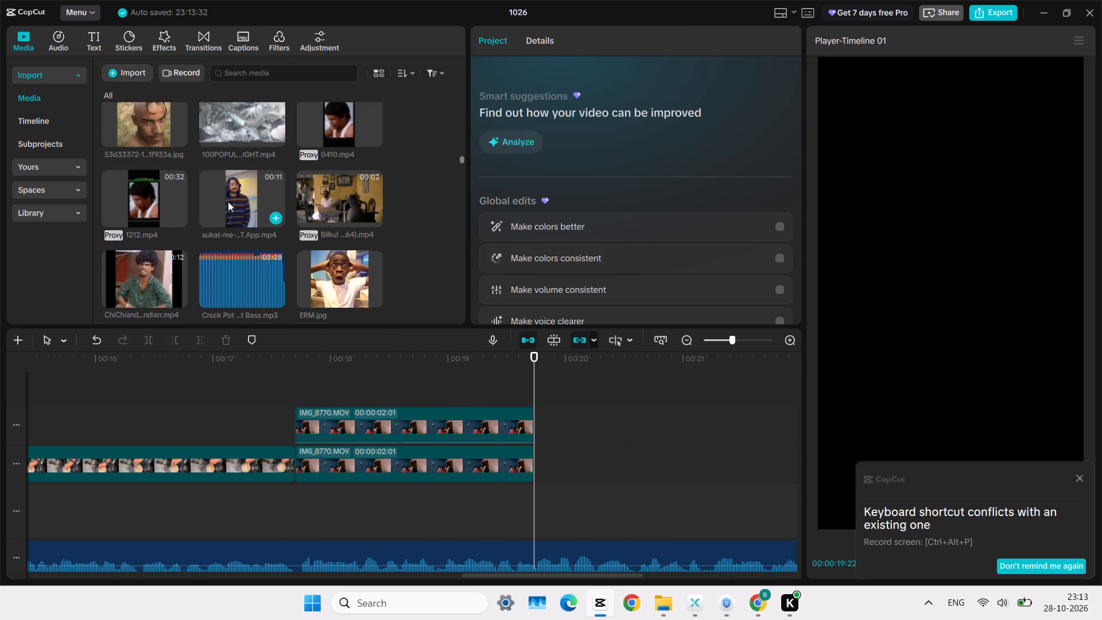
pyautogui.scroll(1, 228, 201)
pyautogui.scroll(-2, 228, 201)
pyautogui.scroll(1, 228, 201)
pyautogui.scroll(-1, 228, 201)
pyautogui.scroll(1, 228, 201)
pyautogui.hscroll(-1, 228, 201)
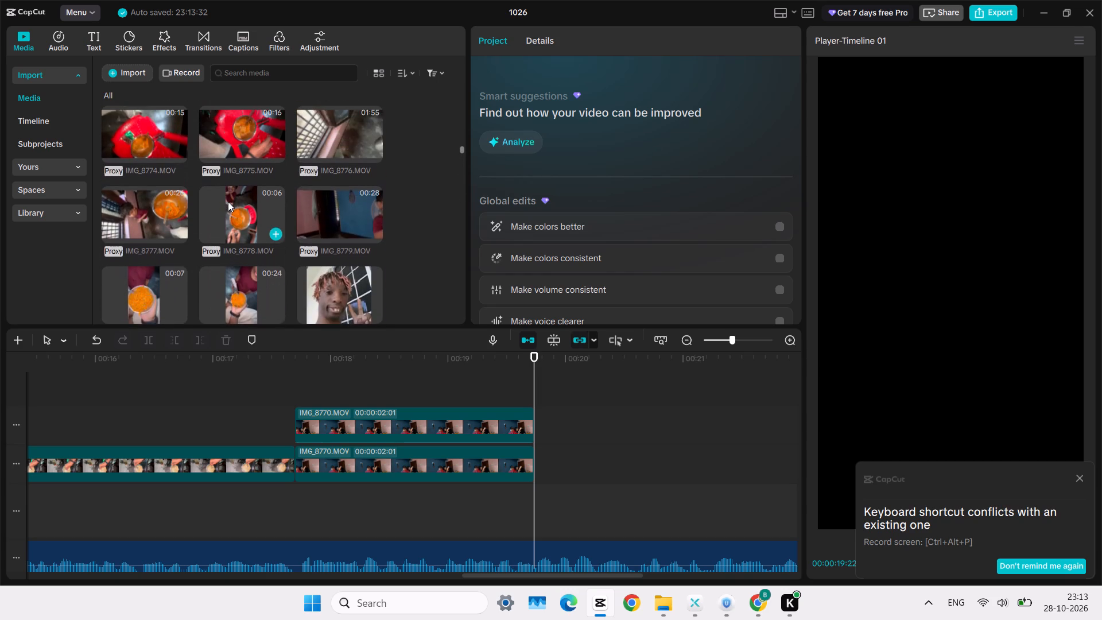
pyautogui.hscroll(-1, 228, 201)
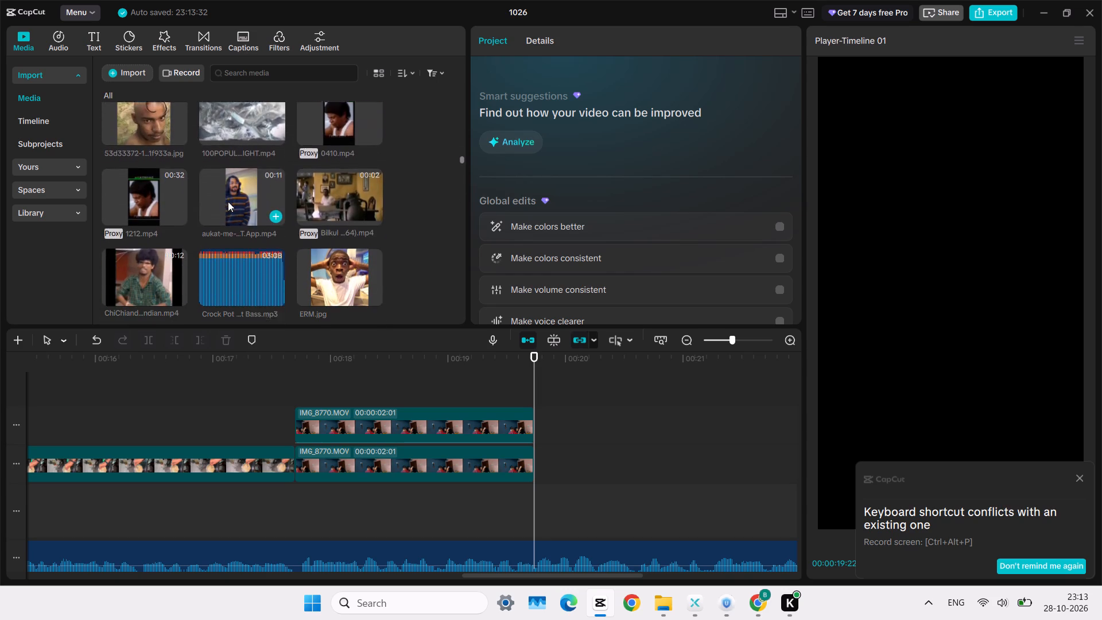
pyautogui.hscroll(-1, 228, 201)
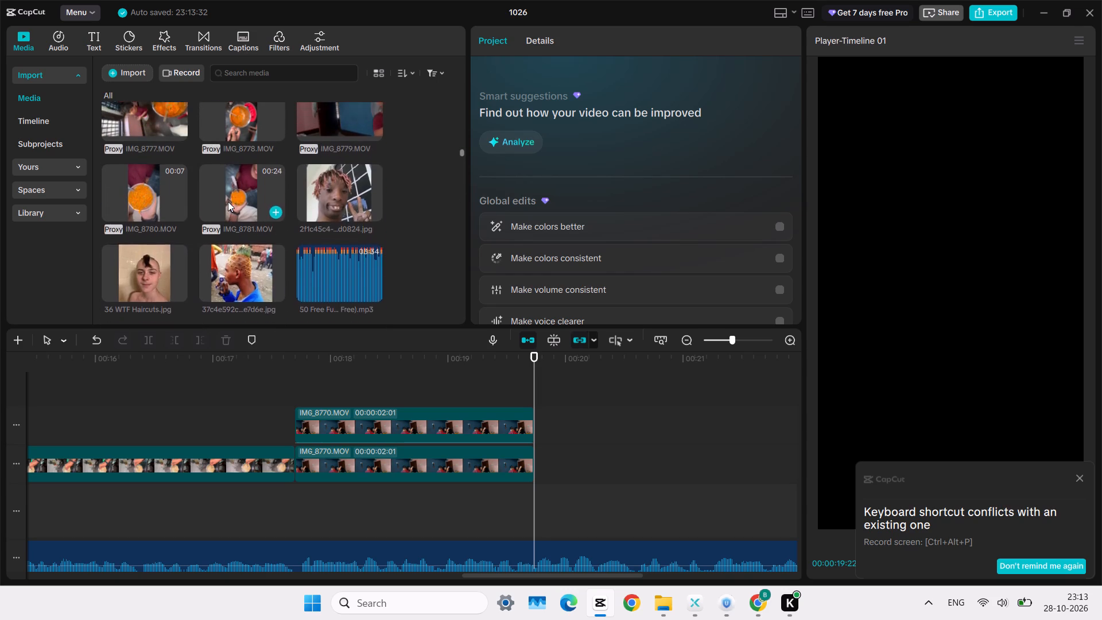
pyautogui.scroll(1, 228, 201)
pyautogui.scroll(9, 323, 231)
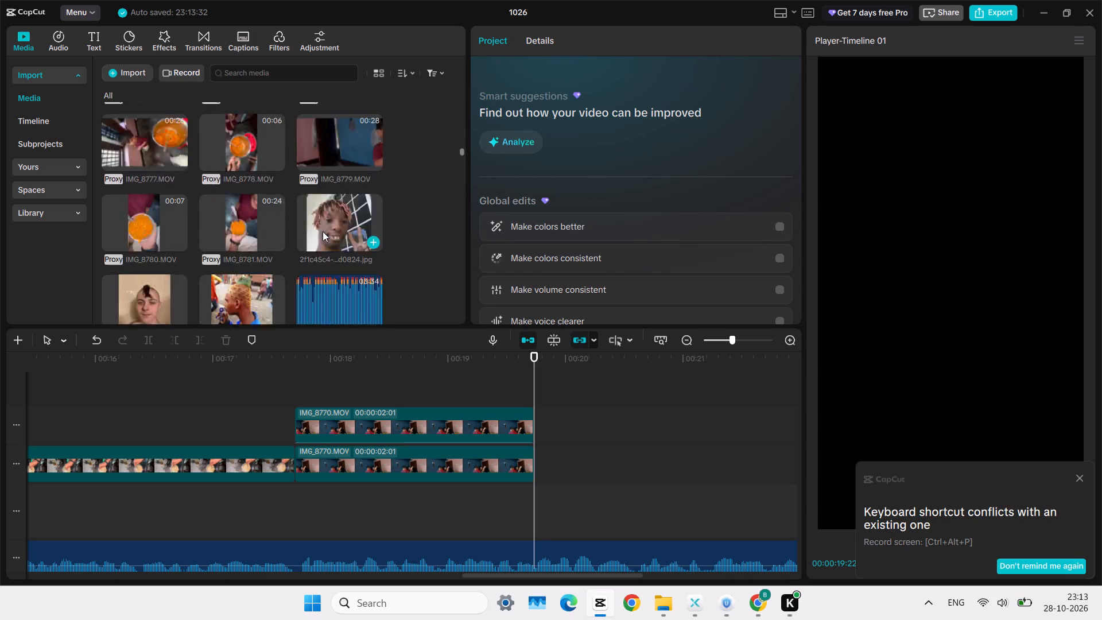
pyautogui.scroll(10, 323, 231)
# Preview clips IMG_8782 through IMG_8786 at several moments to look for usable footage.
pyautogui.click(125, 123)
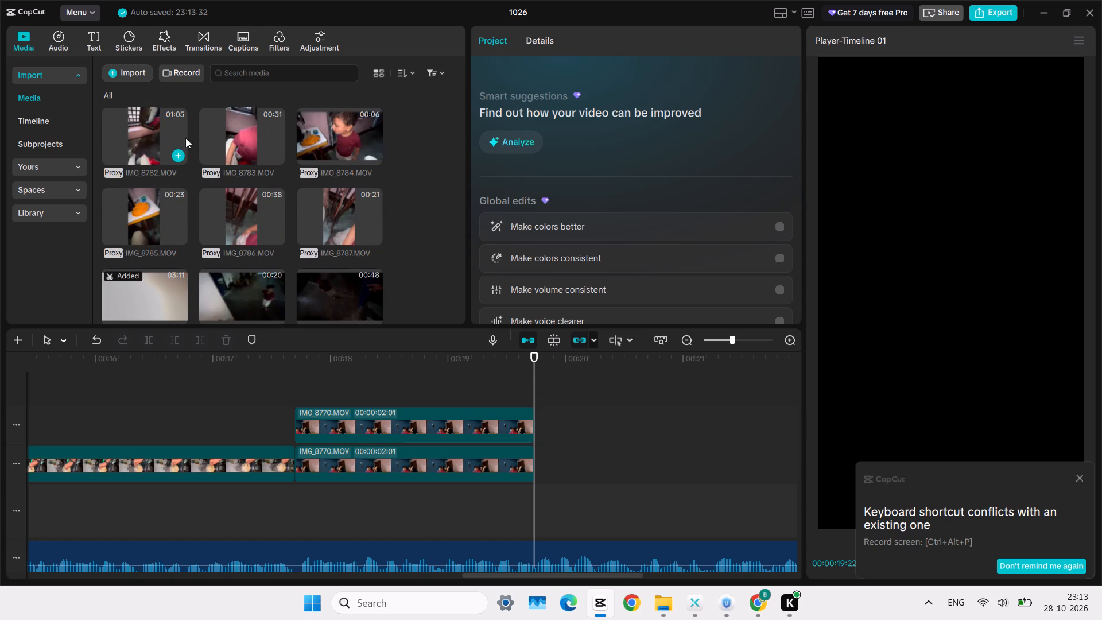
pyautogui.click(245, 123)
pyautogui.click(329, 116)
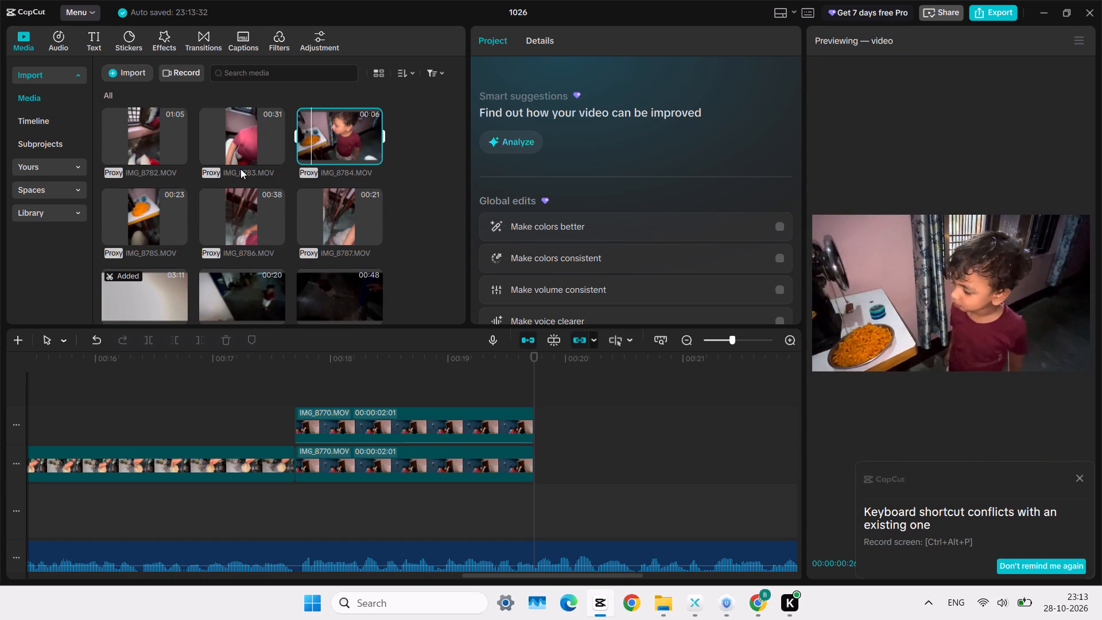
pyautogui.click(240, 169)
pyautogui.click(243, 209)
pyautogui.click(149, 219)
pyautogui.click(157, 218)
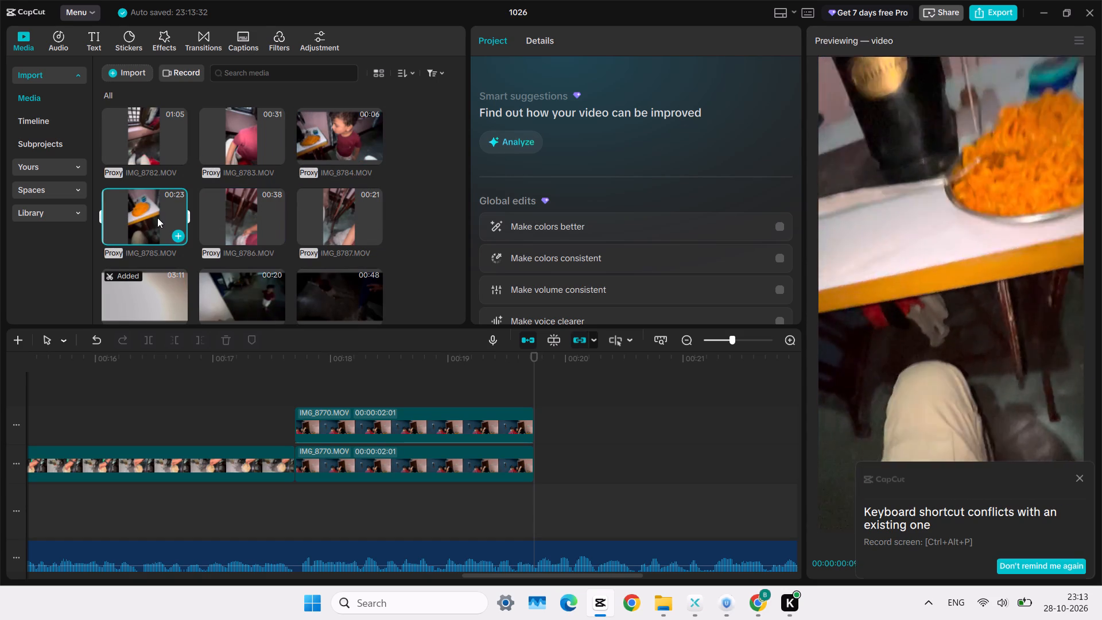
pyautogui.click(138, 218)
pyautogui.click(234, 199)
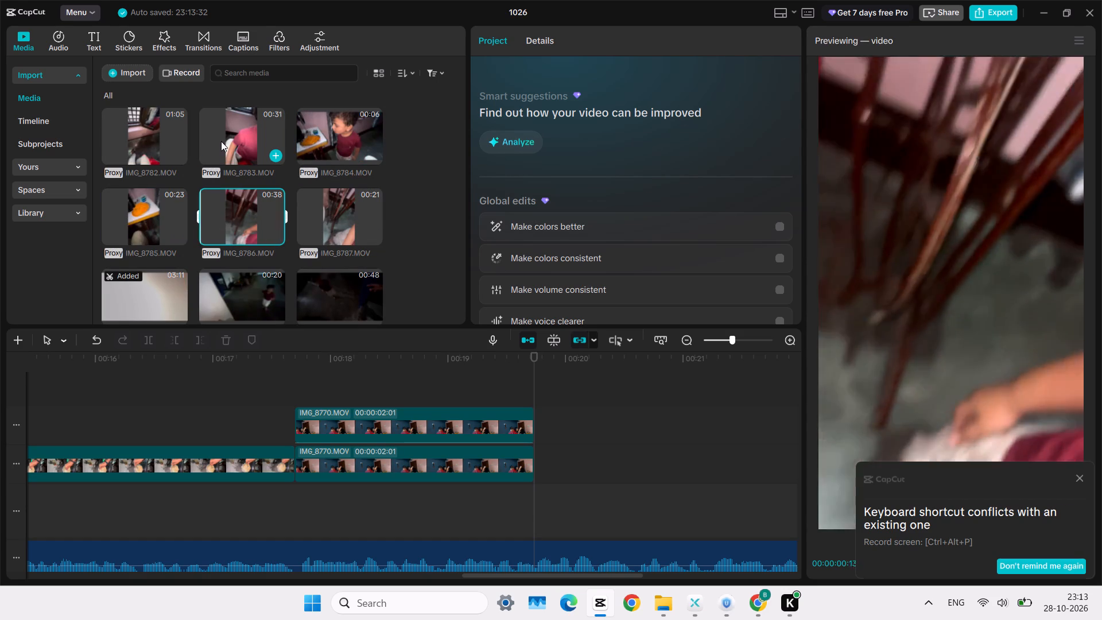
pyautogui.click(222, 141)
pyautogui.click(214, 135)
pyautogui.click(228, 134)
pyautogui.tripleClick(135, 134)
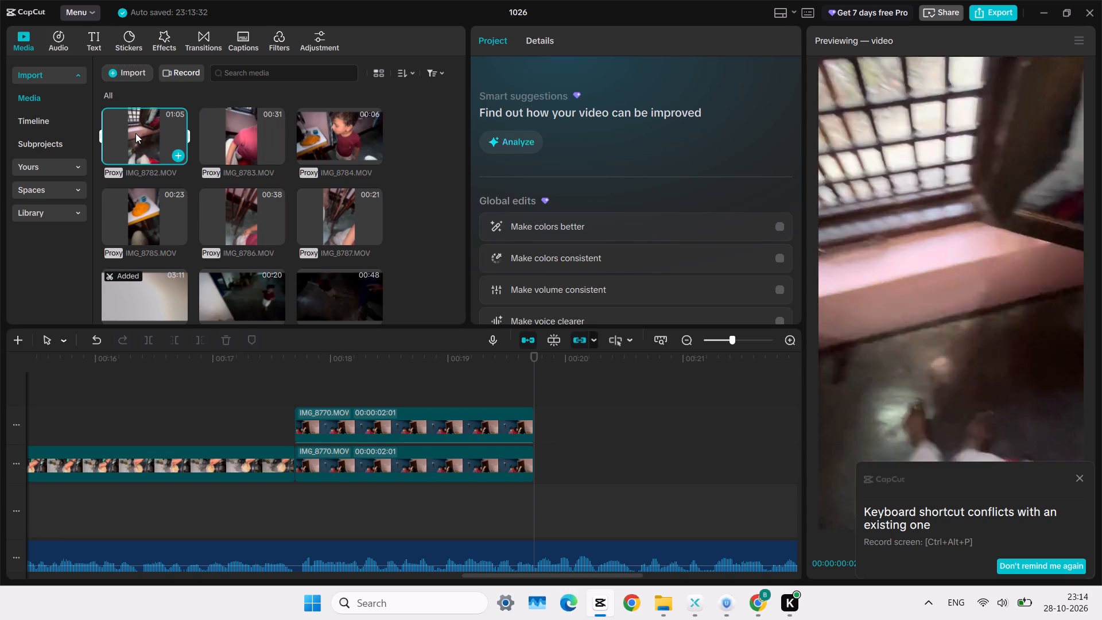
pyautogui.click(138, 133)
pyautogui.press('space')
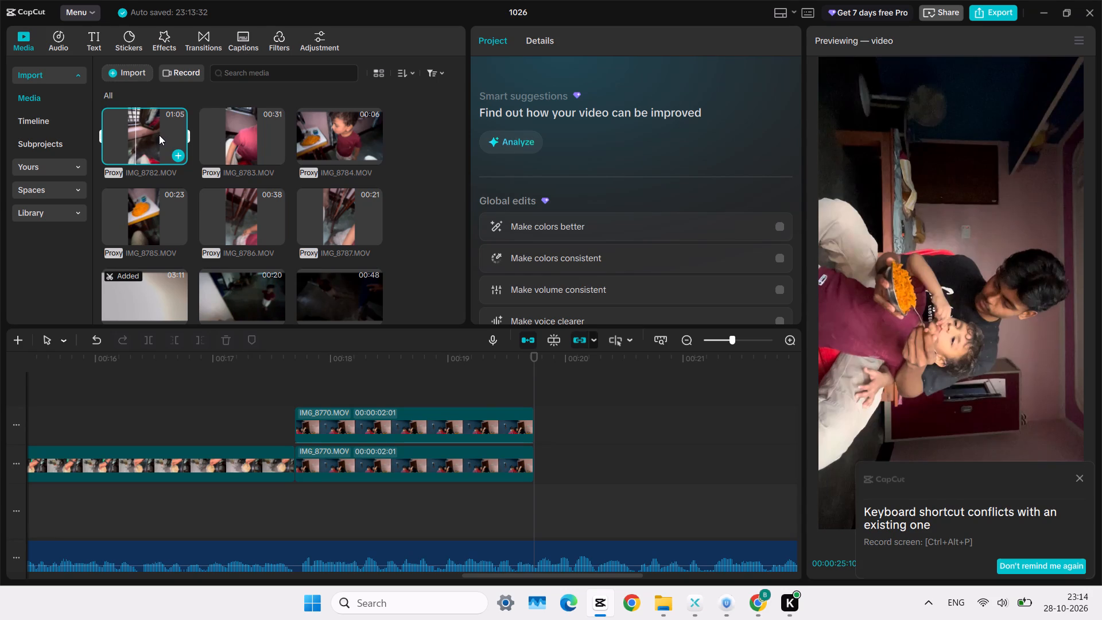
# Preview IMG_8783, IMG_8784 and IMG_8787 at several moments to compare possible follow-up shots.
pyautogui.click(232, 133)
pyautogui.click(231, 132)
pyautogui.click(240, 131)
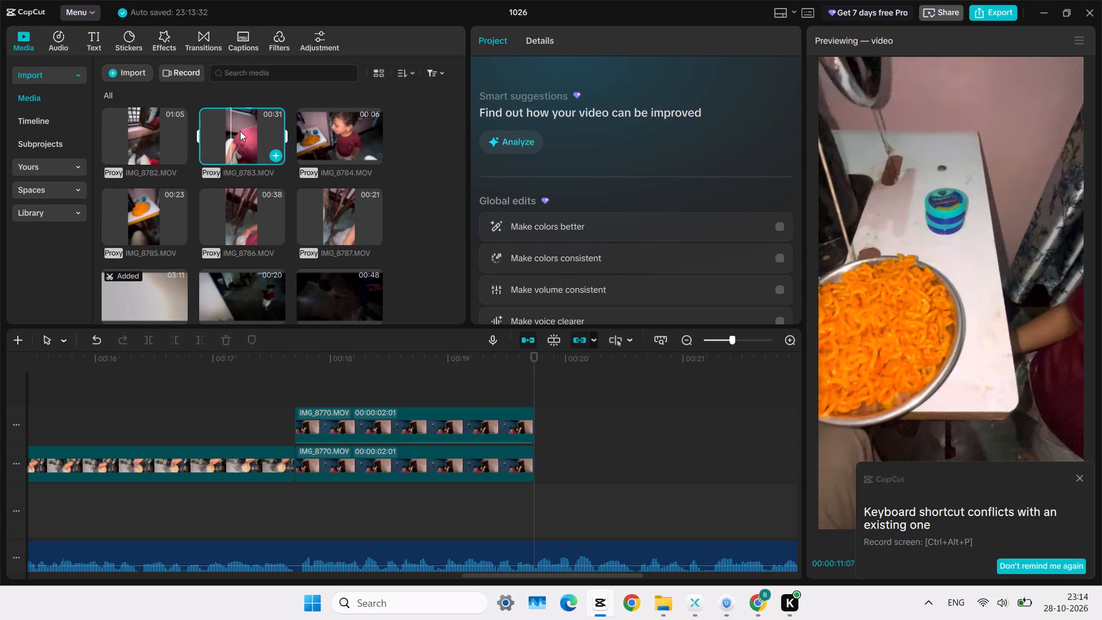
pyautogui.press('space')
pyautogui.click(242, 131)
pyautogui.click(254, 128)
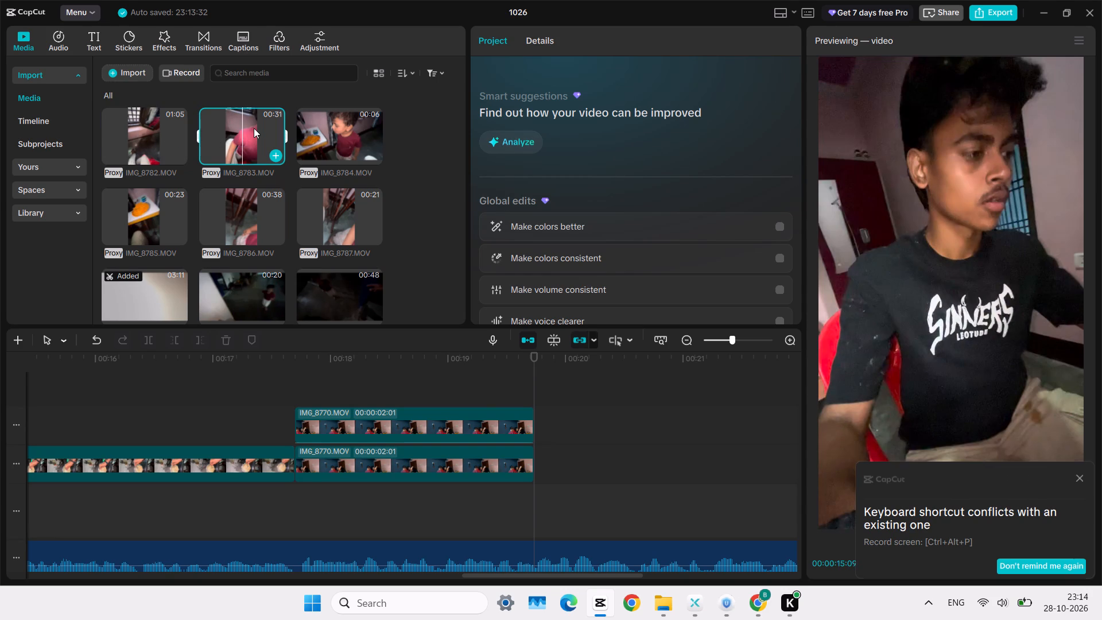
pyautogui.press('space')
pyautogui.click(319, 108)
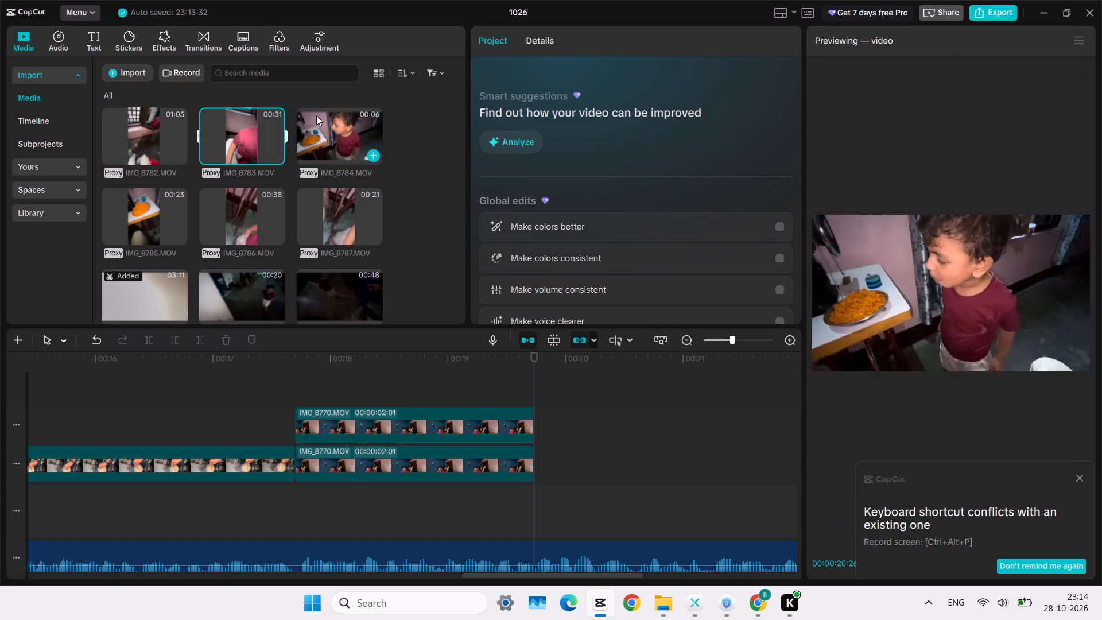
pyautogui.click(305, 128)
pyautogui.click(325, 138)
pyautogui.click(335, 150)
pyautogui.click(357, 168)
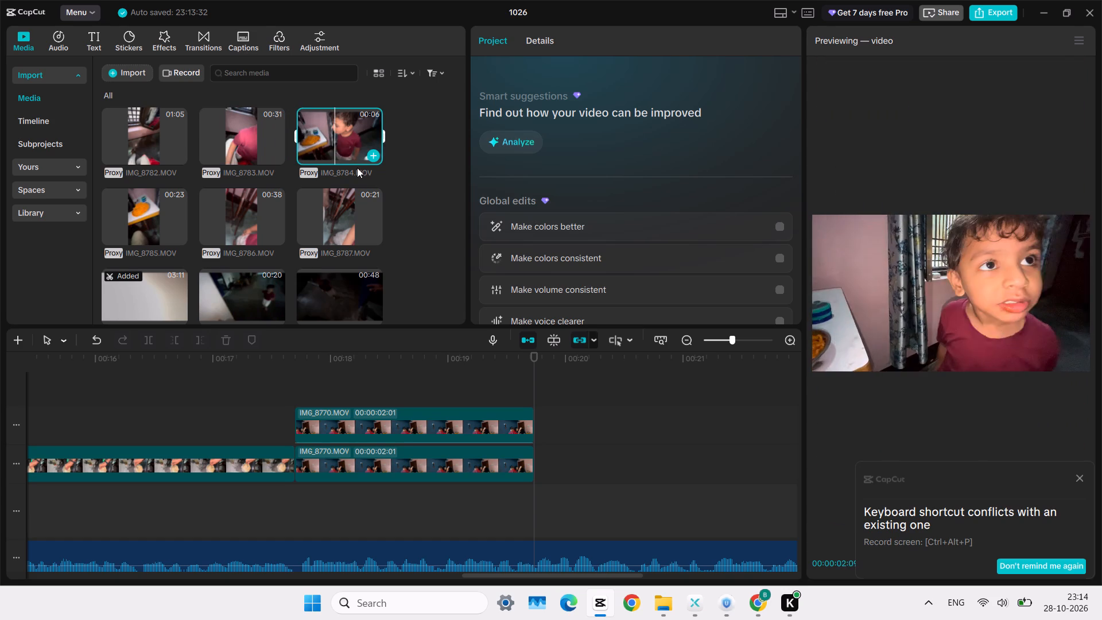
pyautogui.click(308, 213)
pyautogui.click(316, 214)
pyautogui.click(319, 214)
pyautogui.click(323, 214)
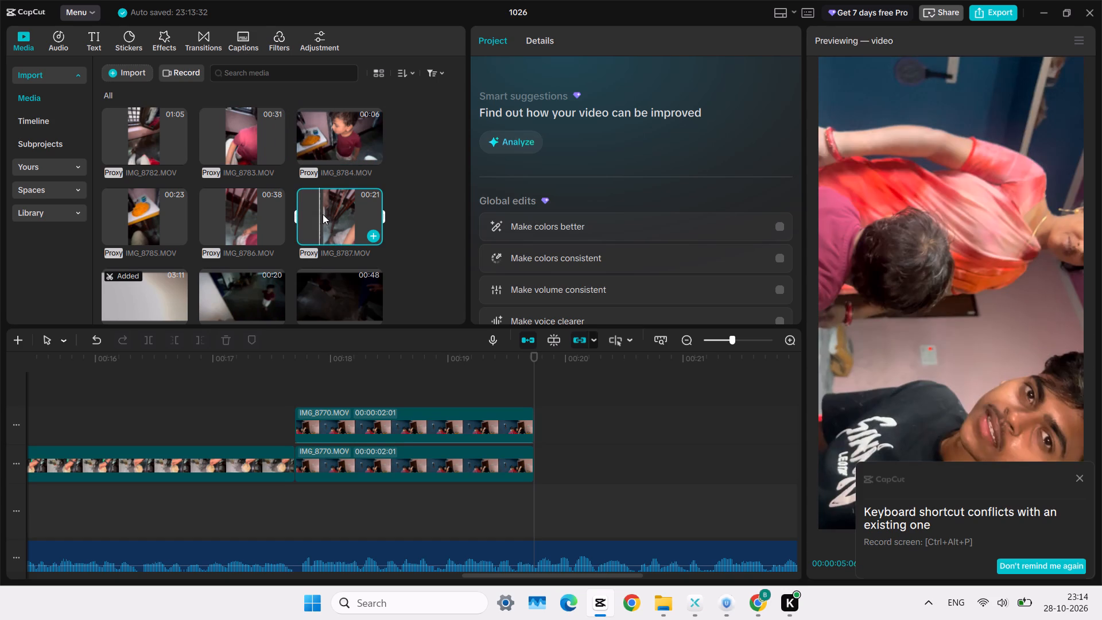
# Preview IMG_8785 through IMG_8789 at several moments to look for a suitable next shot.
pyautogui.scroll(-1, 323, 214)
pyautogui.click(121, 156)
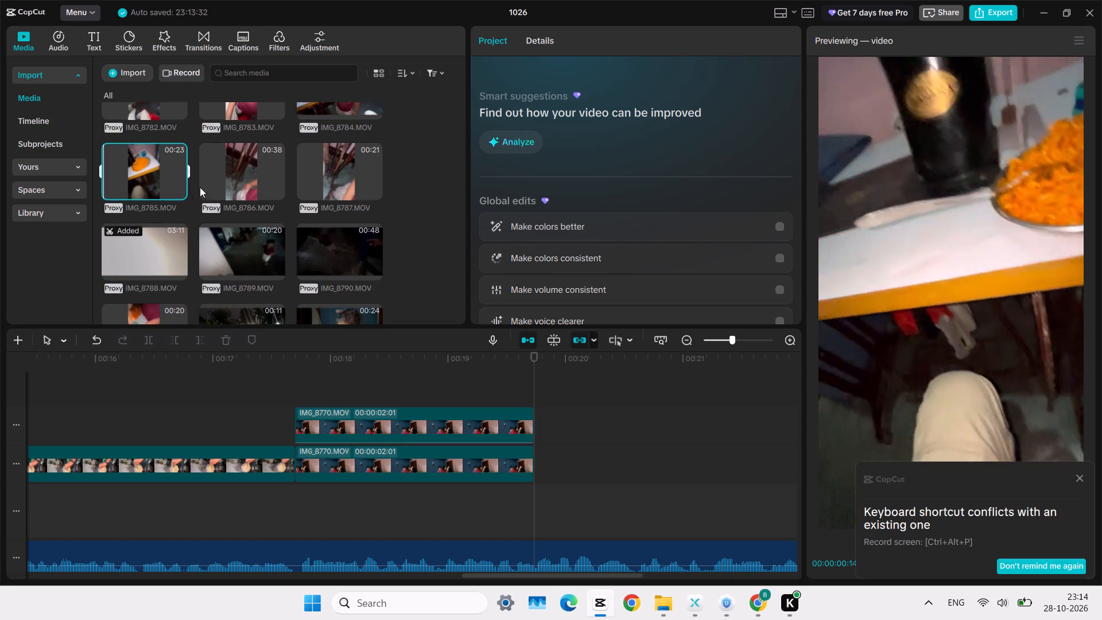
pyautogui.click(232, 176)
pyautogui.click(349, 160)
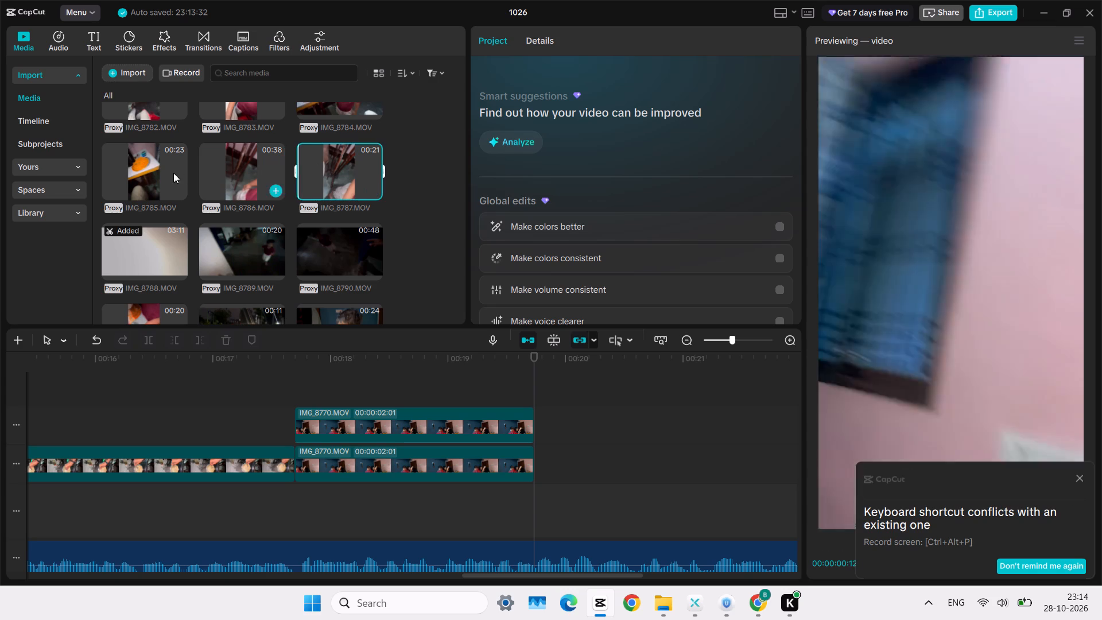
pyautogui.click(136, 176)
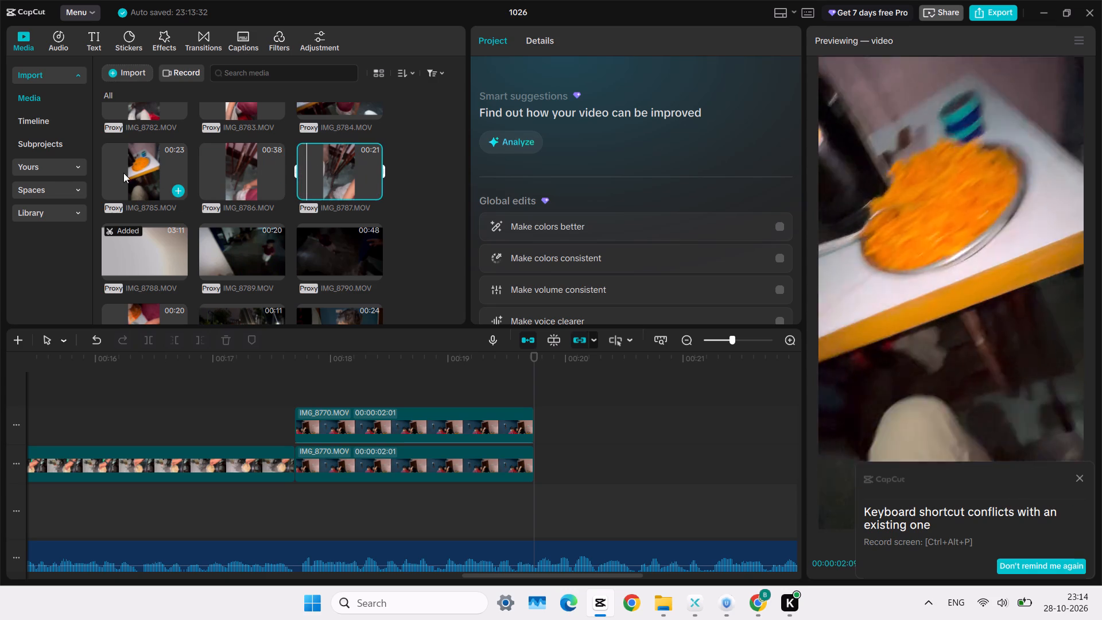
pyautogui.click(130, 173)
pyautogui.click(150, 173)
pyautogui.click(147, 254)
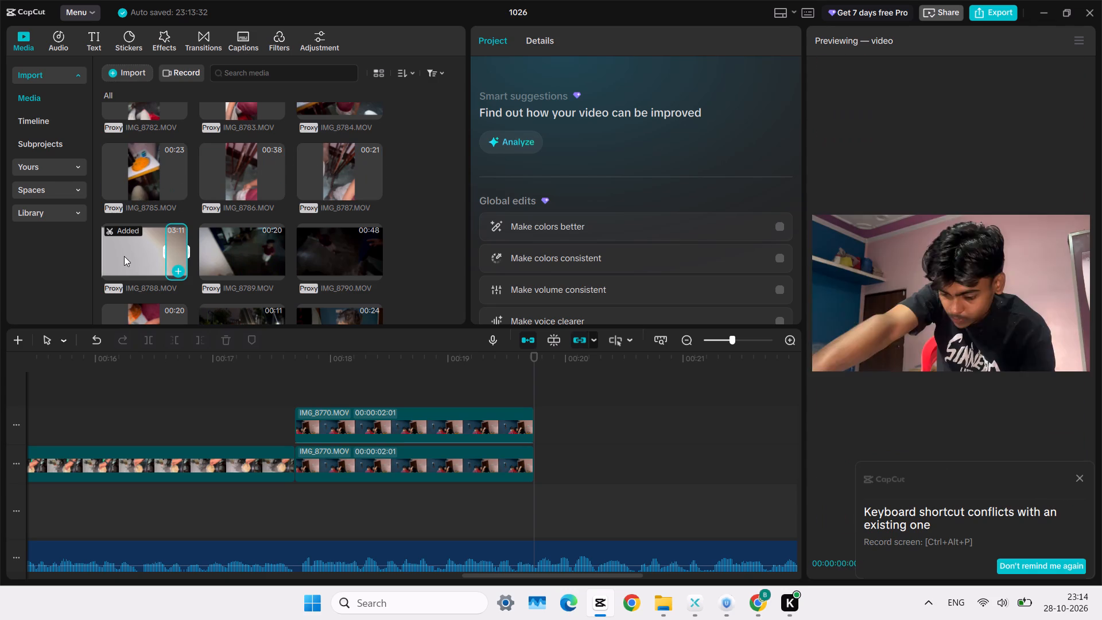
pyautogui.click(126, 257)
pyautogui.click(150, 258)
pyautogui.click(222, 249)
pyautogui.scroll(-1, 218, 226)
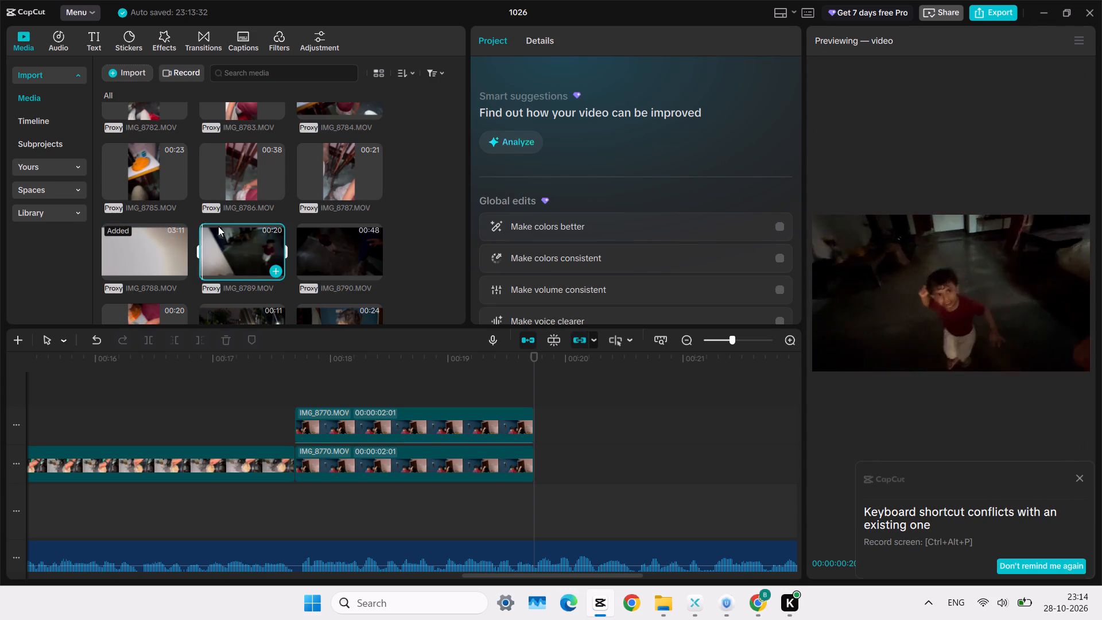
pyautogui.scroll(-1, 218, 226)
# Preview IMG_8791 and add it to the main track just after the IMG_8770 clip.
pyautogui.click(123, 203)
pyautogui.click(129, 199)
pyautogui.click(148, 191)
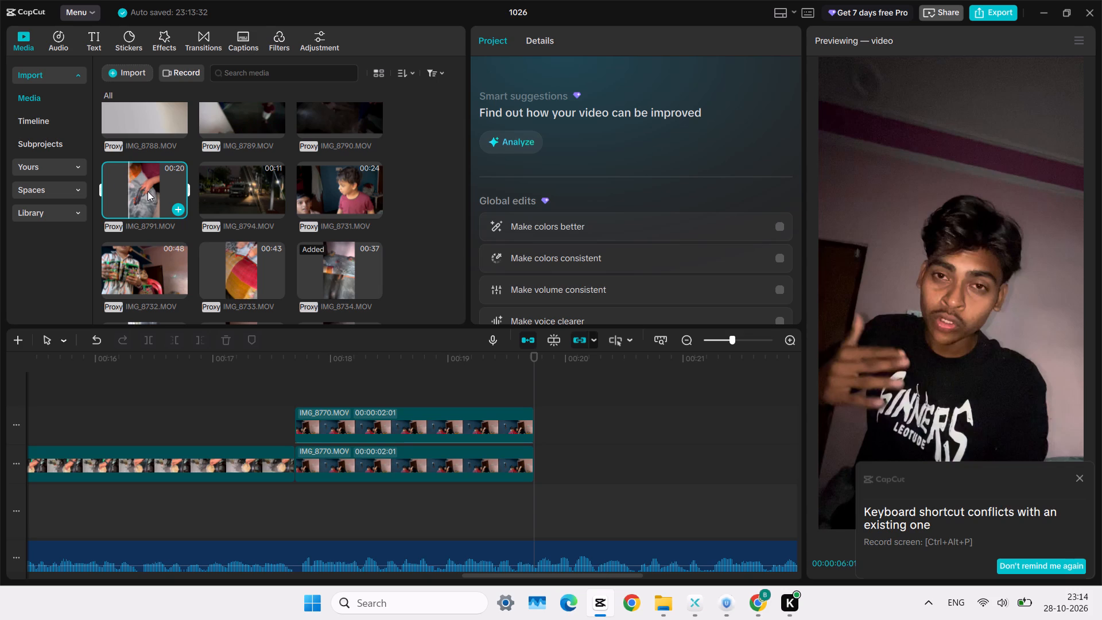
pyautogui.press('space')
pyautogui.moveTo(156, 177); pyautogui.dragTo(560, 497)
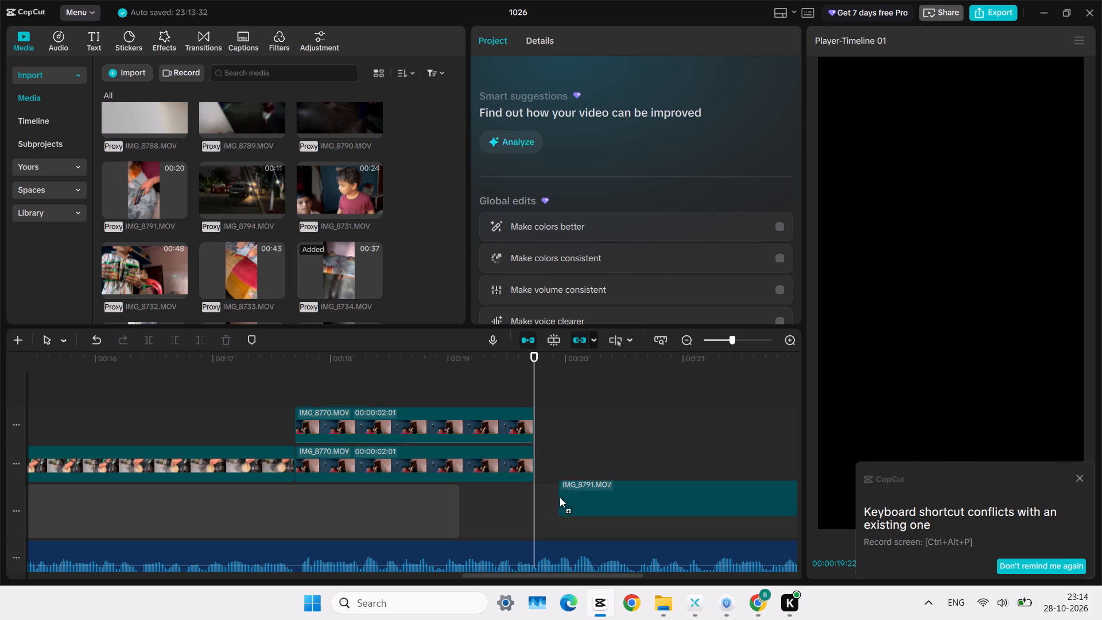
pyautogui.moveTo(560, 497); pyautogui.dragTo(540, 458)
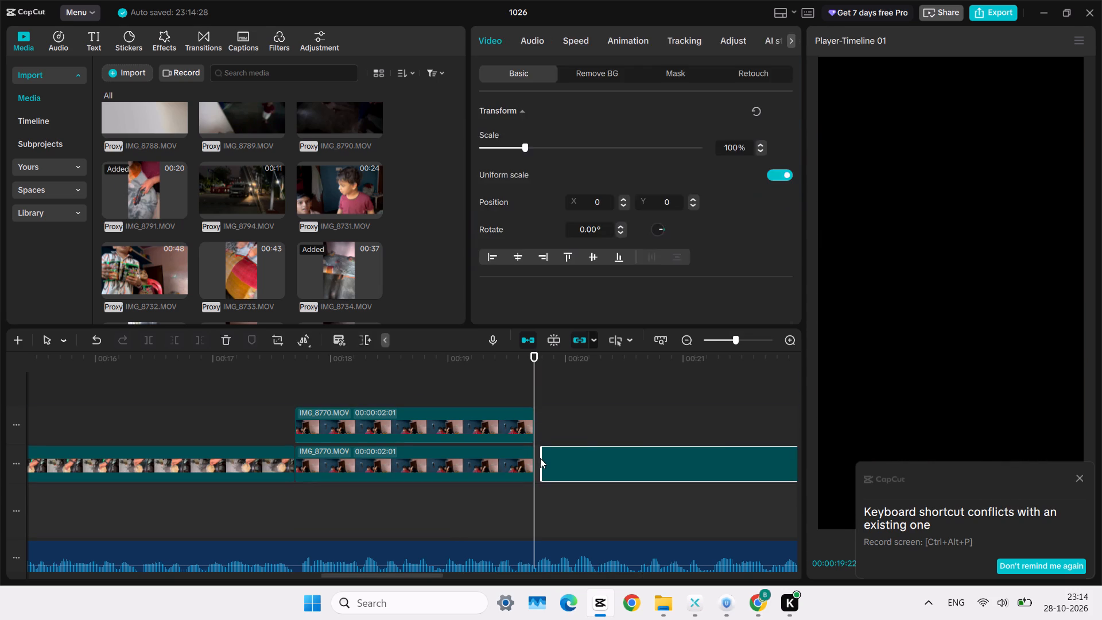
# Review IMG_8791 on the timeline and trim away everything before 00:00:30:27, keeping its last 8 seconds.
pyautogui.click(647, 404)
pyautogui.hscroll(-1, 647, 404)
pyautogui.click(647, 404)
pyautogui.press('space')
pyautogui.hscroll(-1, 644, 404)
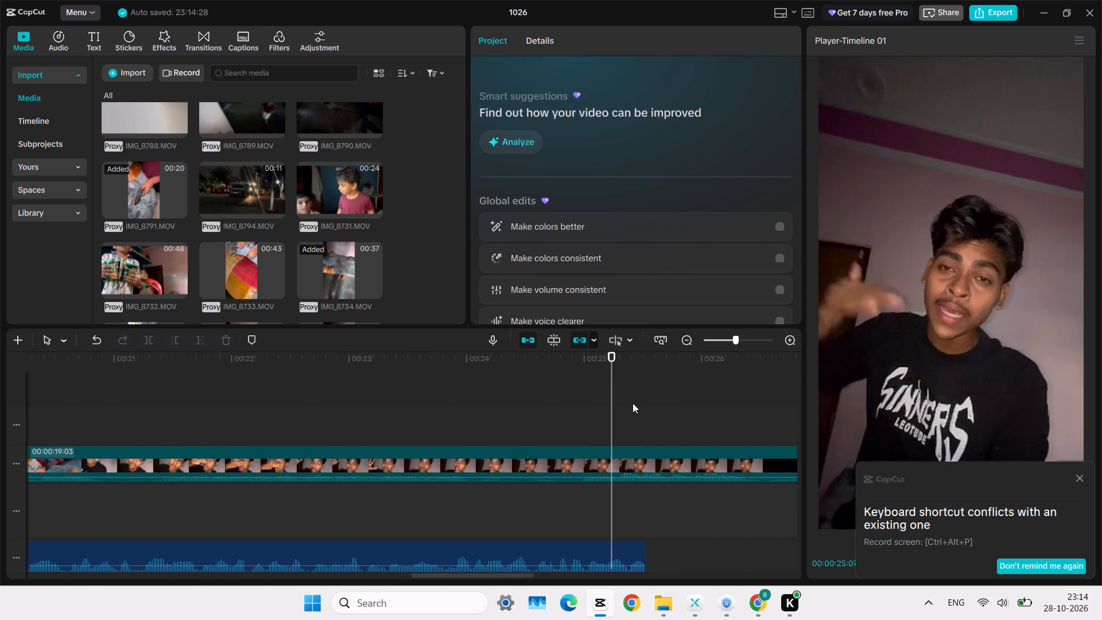
pyautogui.click(580, 418)
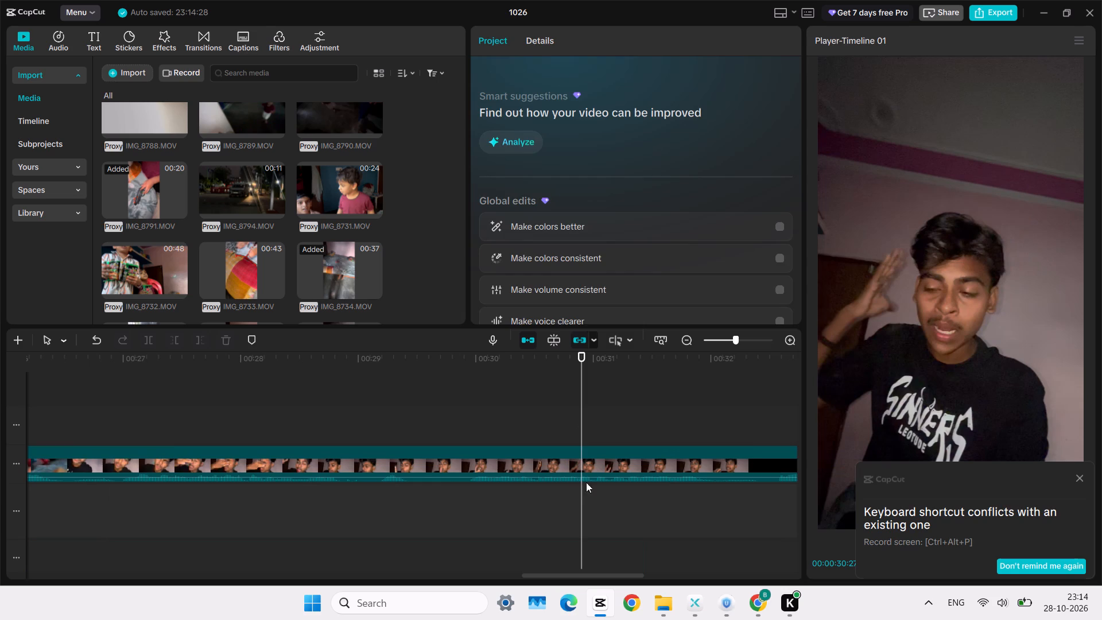
pyautogui.click(579, 463)
pyautogui.press('q')
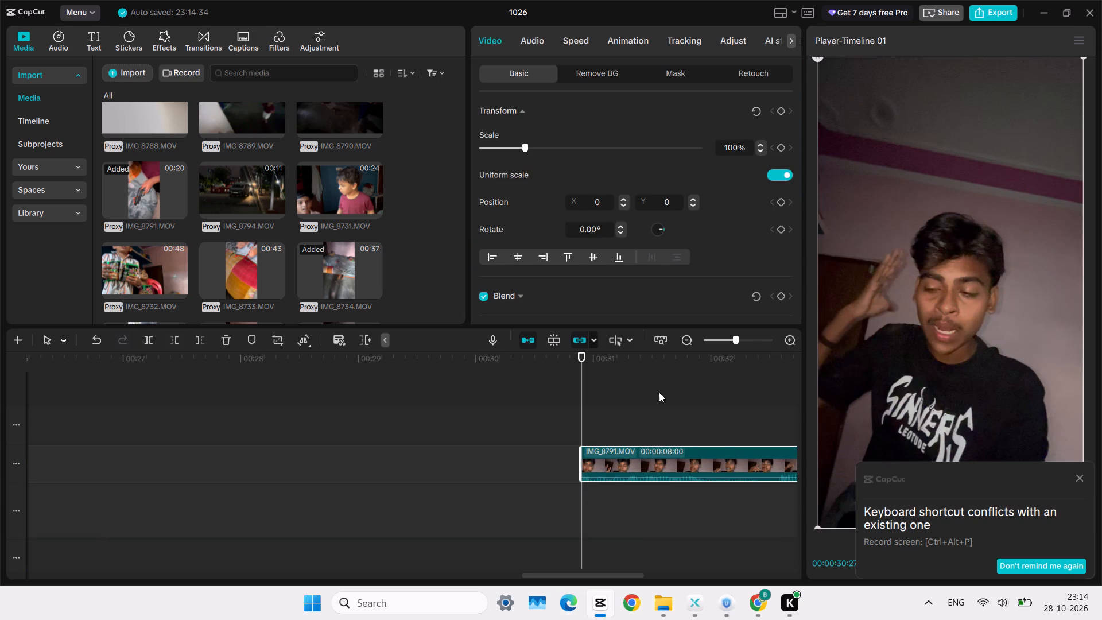
# Move the trimmed IMG_8791 back along the main track so it starts where IMG_8770 ends.
pyautogui.moveTo(651, 477); pyautogui.dragTo(646, 504)
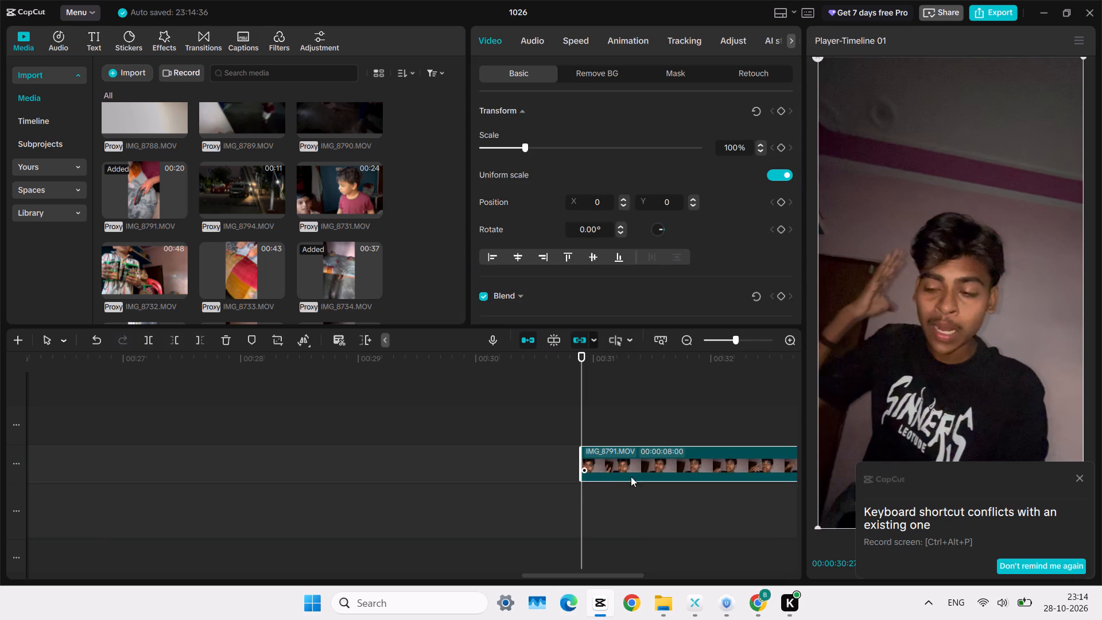
pyautogui.moveTo(626, 459); pyautogui.dragTo(0, 521)
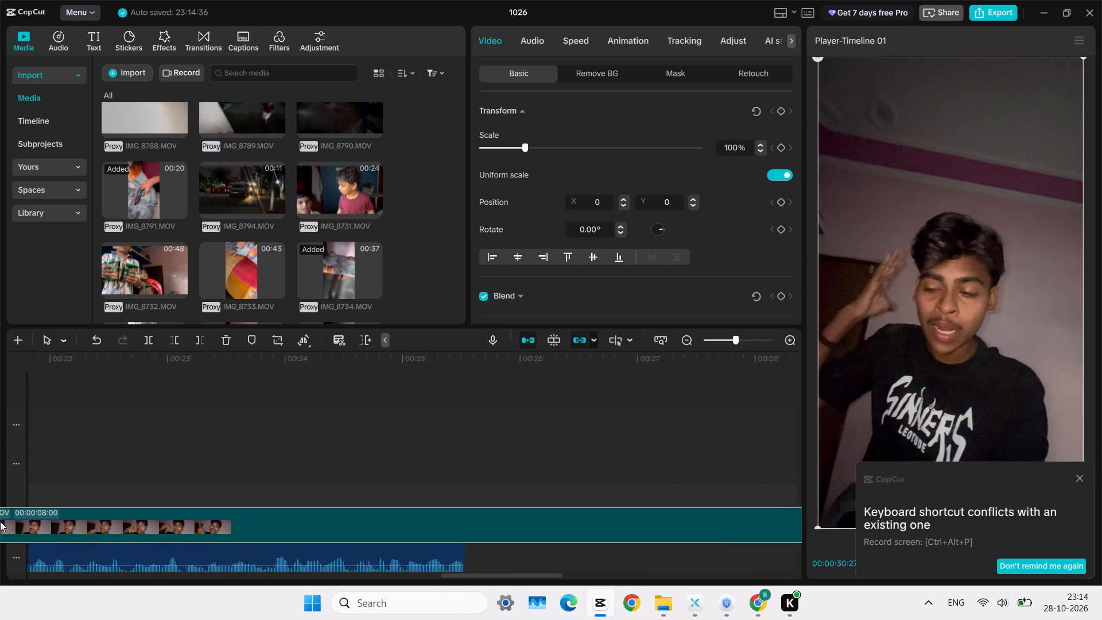
pyautogui.moveTo(0, 521); pyautogui.dragTo(446, 466)
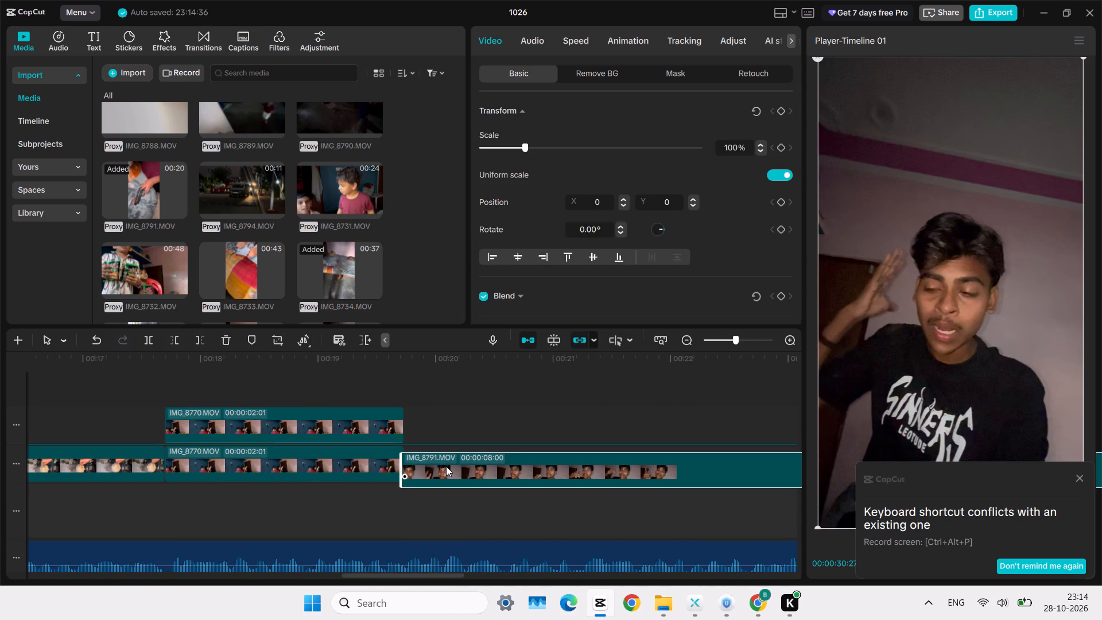
pyautogui.moveTo(446, 466); pyautogui.dragTo(447, 464)
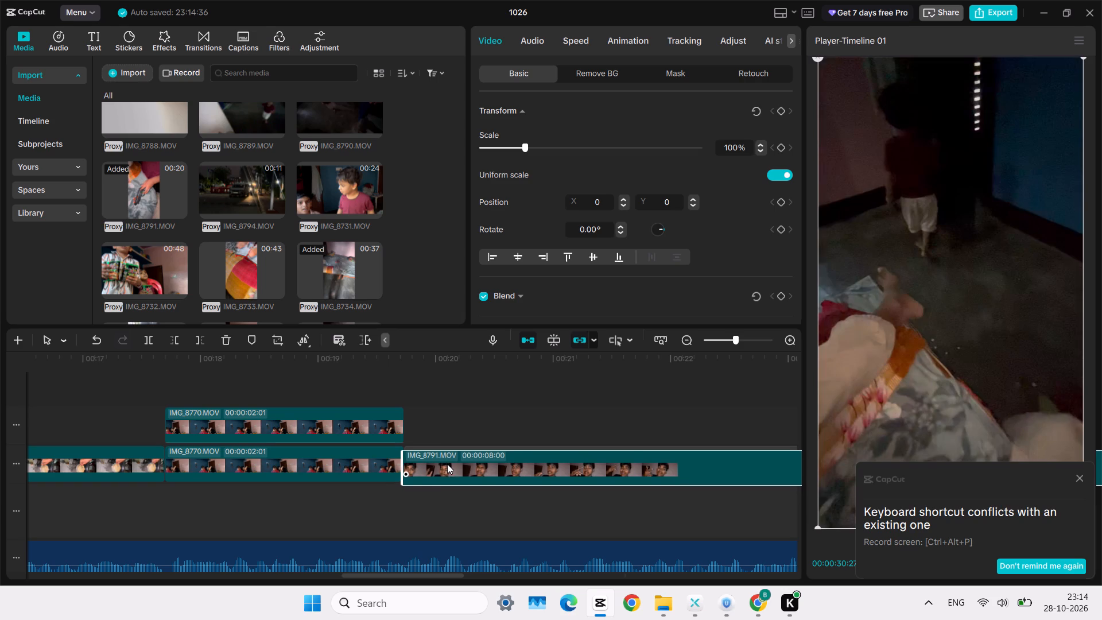
# Play IMG_8791 from its start and split it at 00:00:21:12.
pyautogui.click(402, 378)
pyautogui.press('space')
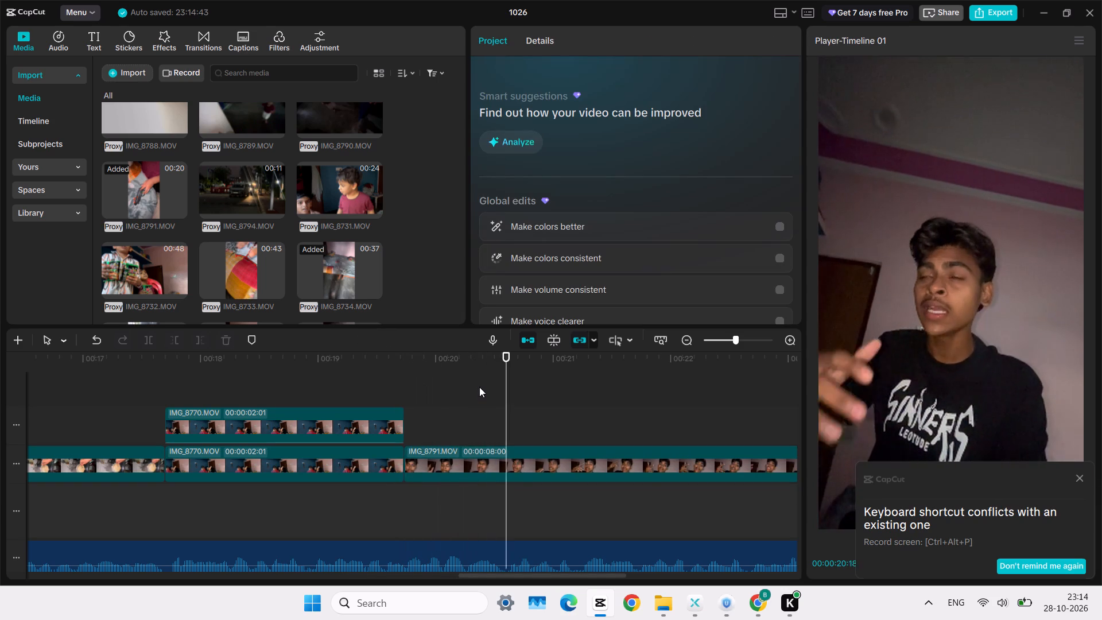
pyautogui.press('space')
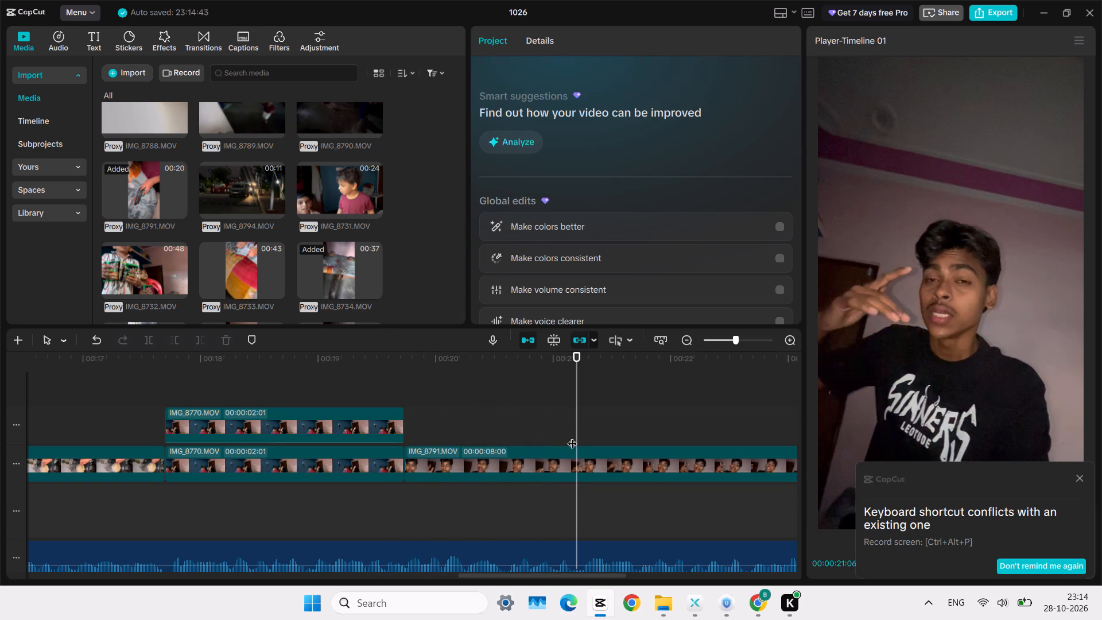
pyautogui.press('space')
pyautogui.press('space')
pyautogui.click(593, 467)
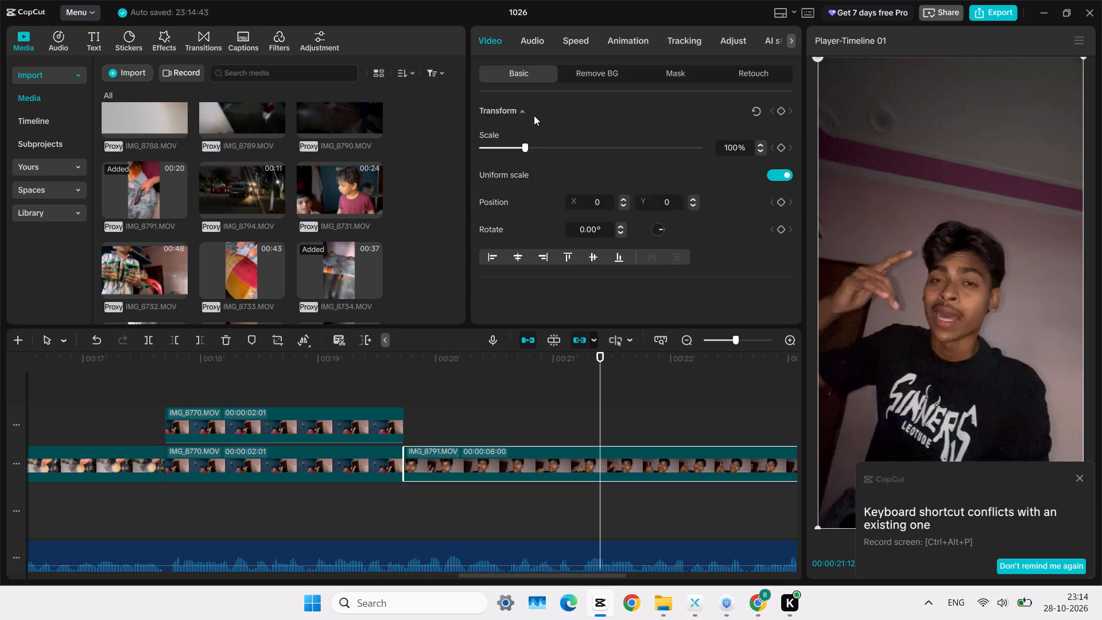
pyautogui.hotkey('ctrl', 'b')
# Review the part of IMG_8791 after the split at 00:00:21:12 and delete it, keeping the first 00:00:01:20.
pyautogui.click(711, 425)
pyautogui.hscroll(-1, 711, 425)
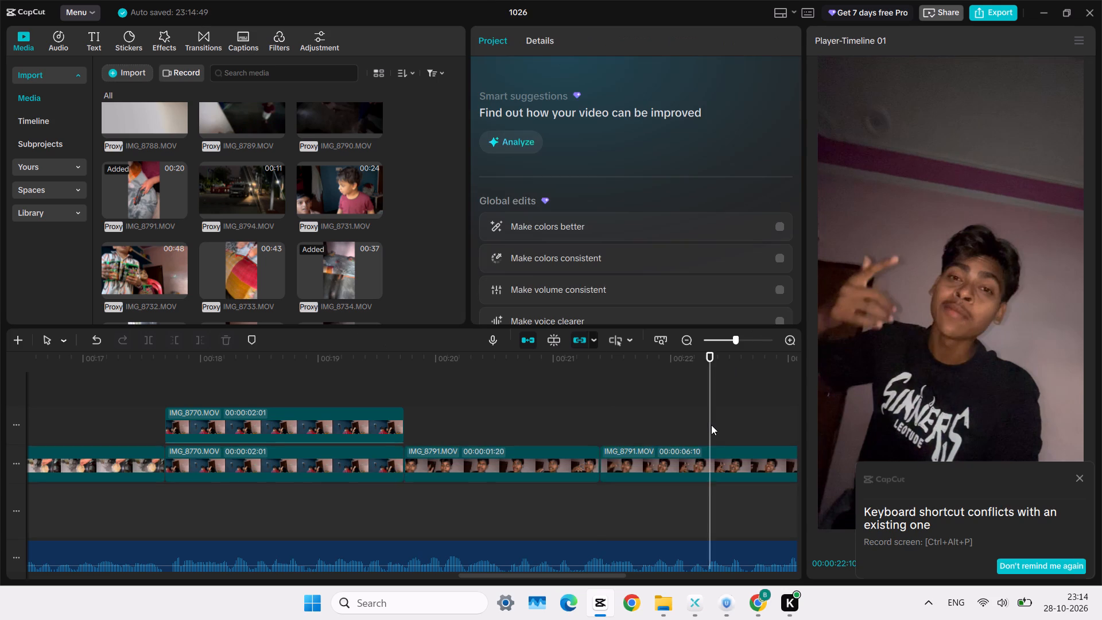
pyautogui.hscroll(-1, 711, 425)
pyautogui.click(711, 425)
pyautogui.press('space')
pyautogui.click(663, 470)
pyautogui.press('Delete')
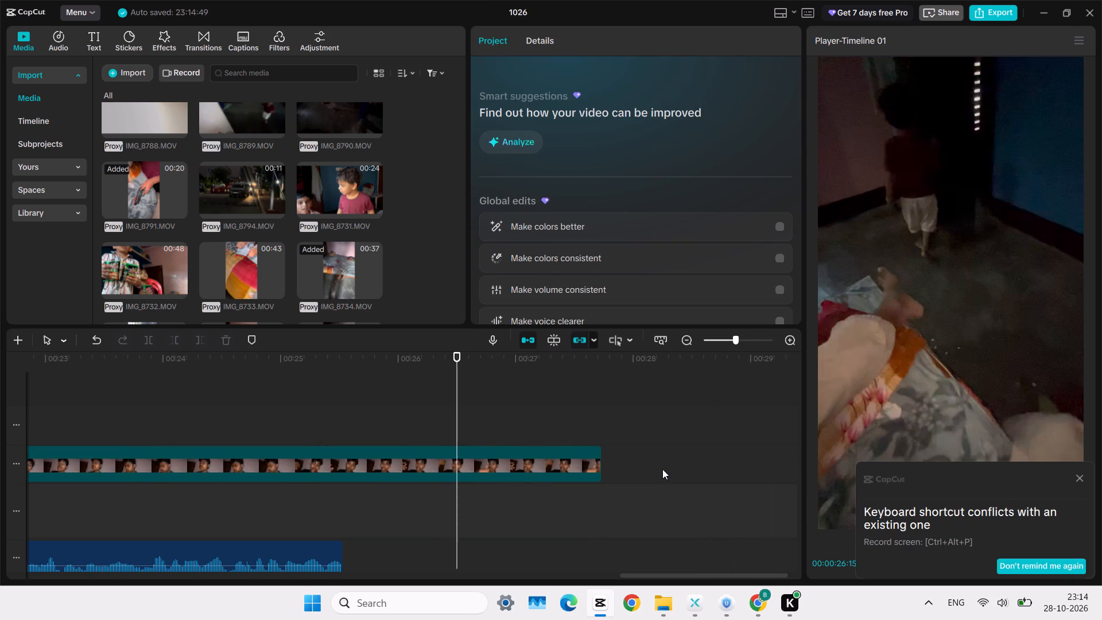
pyautogui.click(439, 433)
pyautogui.hscroll(1, 439, 433)
pyautogui.click(470, 456)
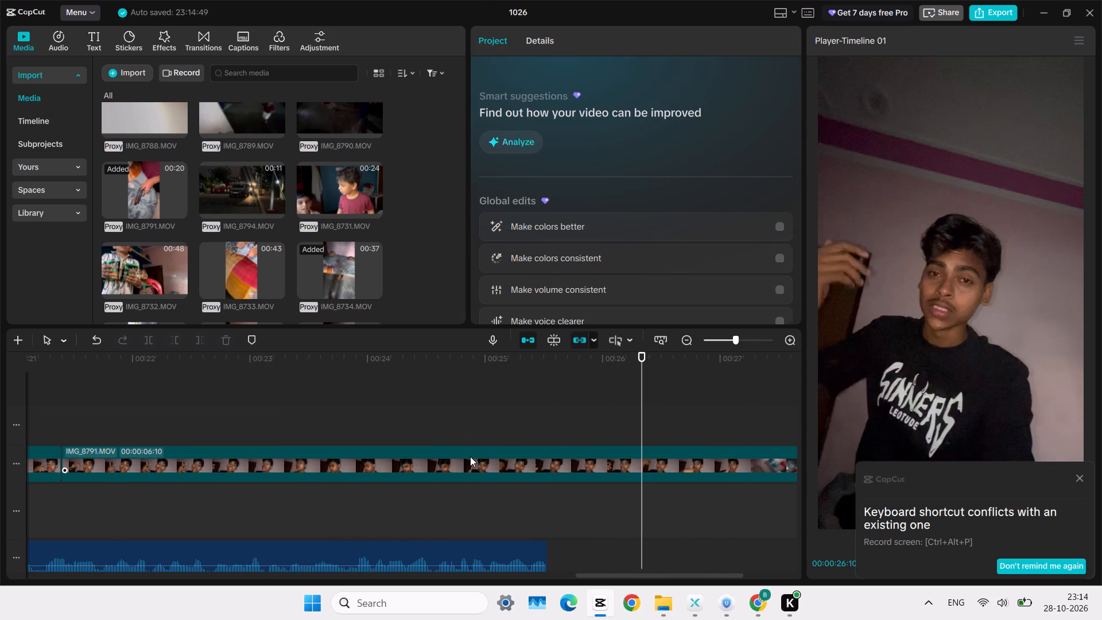
pyautogui.press('Delete')
# Check the library clips around IMG_8794, IMG_8733 and IMG_8734 as candidates to follow IMG_8791.
pyautogui.click(343, 394)
pyautogui.hscroll(1, 343, 394)
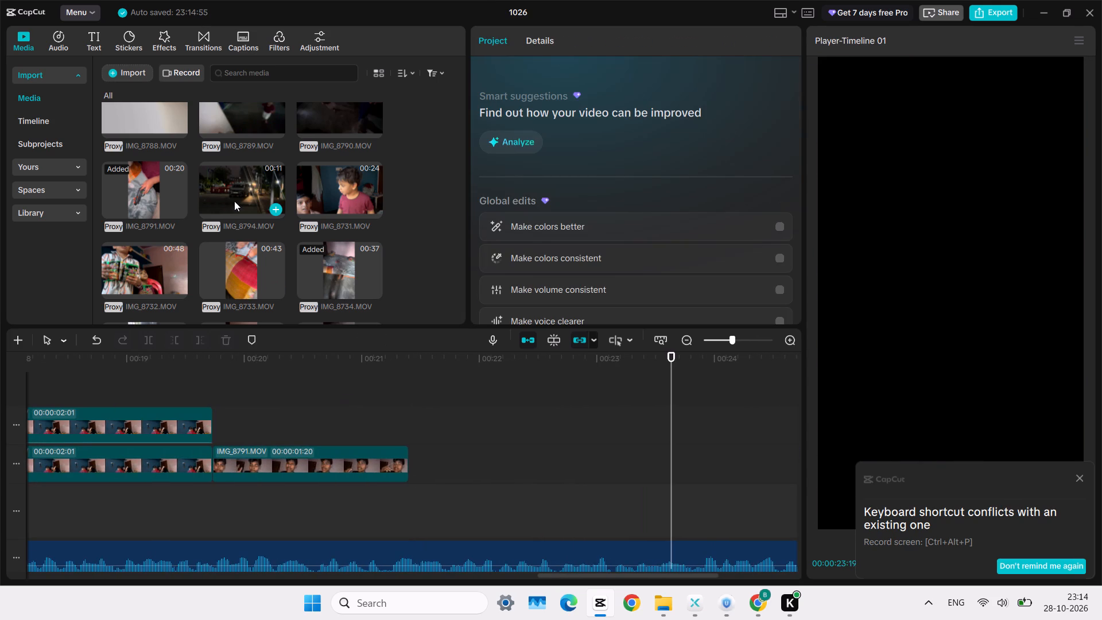
pyautogui.click(234, 200)
pyautogui.click(237, 277)
pyautogui.click(297, 269)
pyautogui.doubleClick(327, 269)
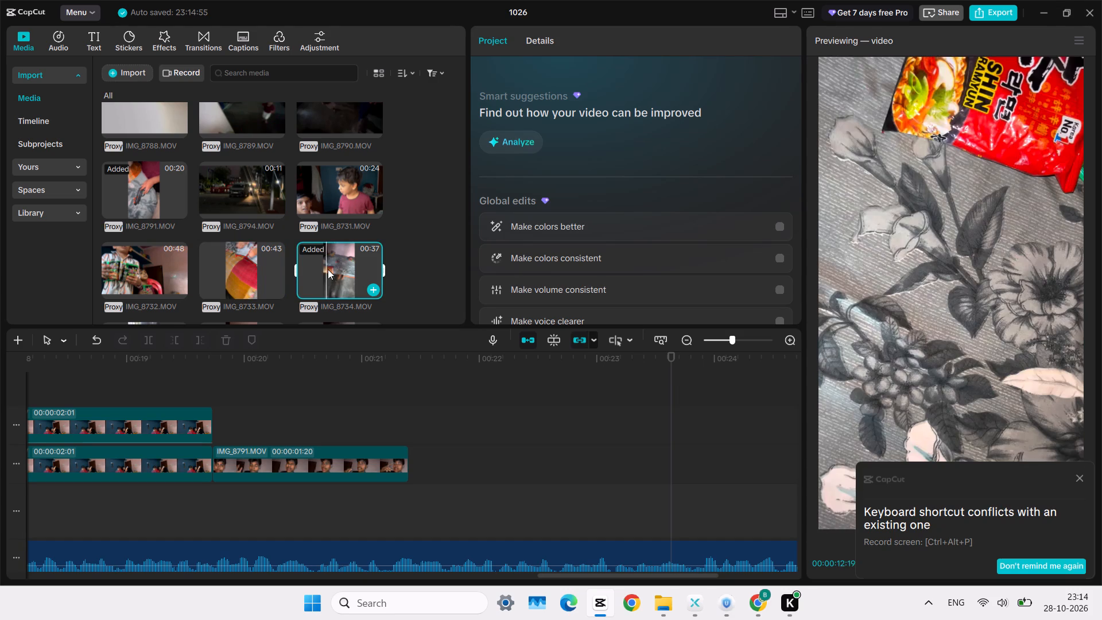
pyautogui.scroll(1, 129, 179)
# Preview IMG_8789 at several points and add it to the main track right after the IMG_8791 clip.
pyautogui.click(219, 204)
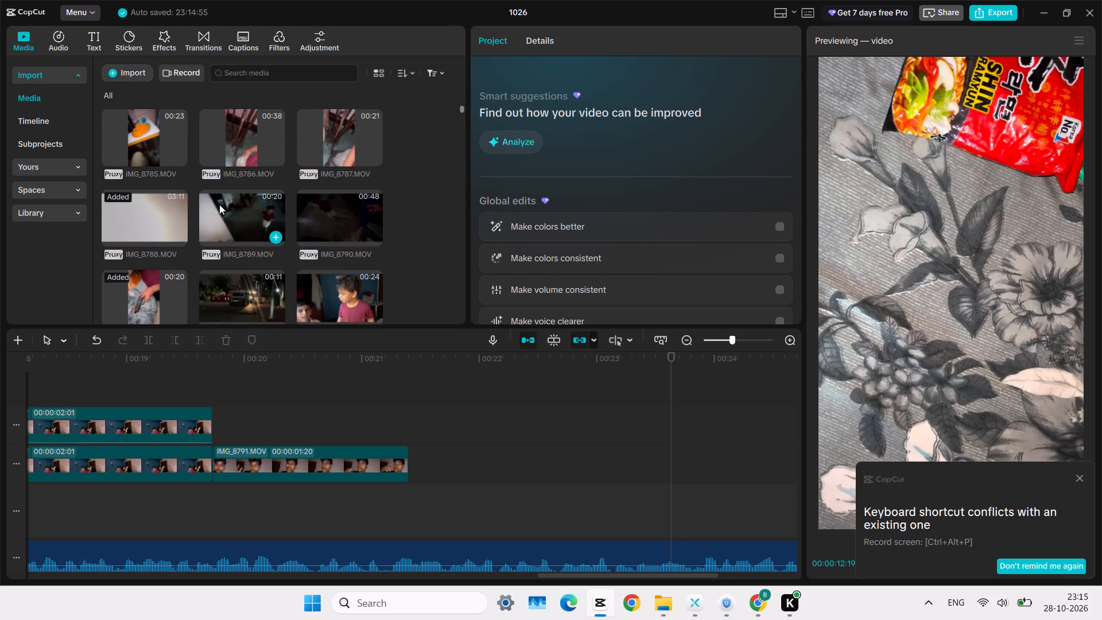
pyautogui.click(245, 209)
pyautogui.click(245, 206)
pyautogui.press('space')
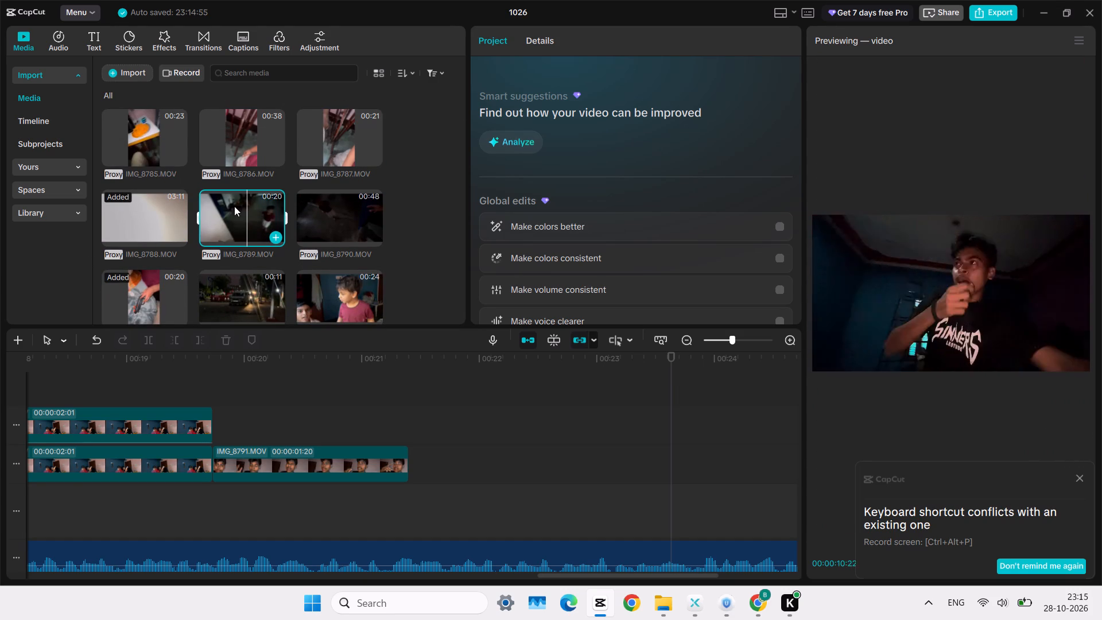
pyautogui.click(233, 207)
pyautogui.press('space')
pyautogui.click(220, 209)
pyautogui.press('space')
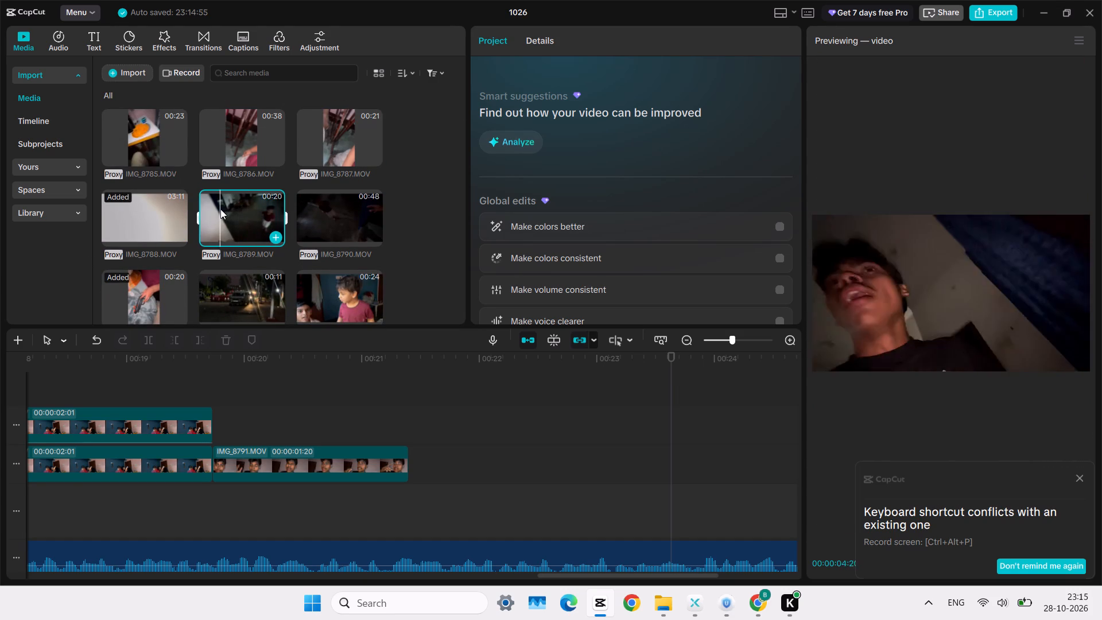
pyautogui.click(220, 209)
pyautogui.click(203, 211)
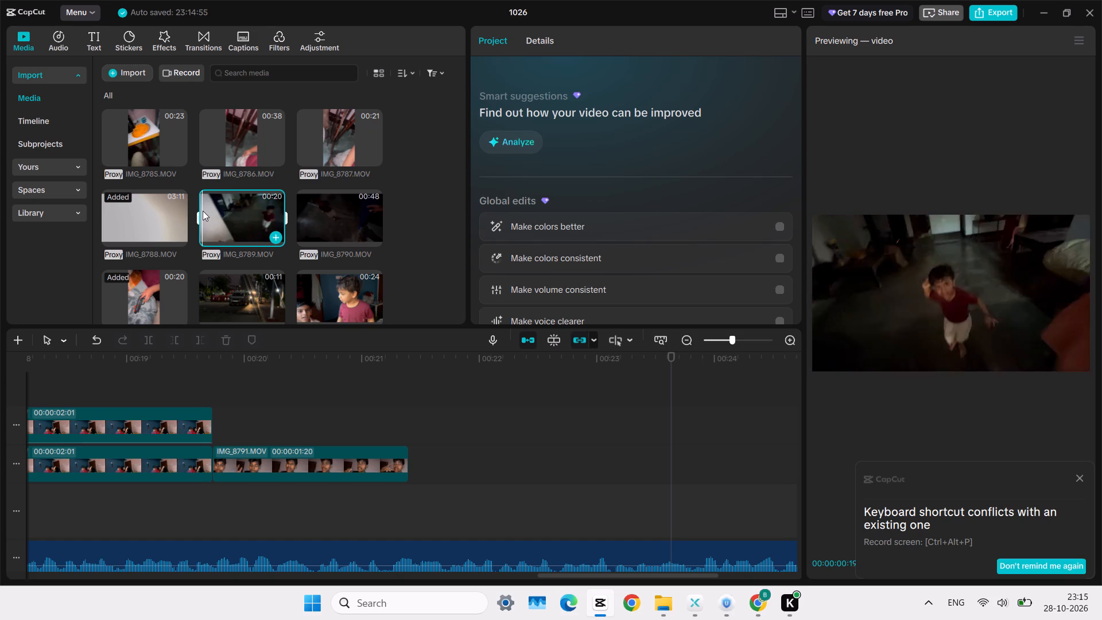
pyautogui.press('space')
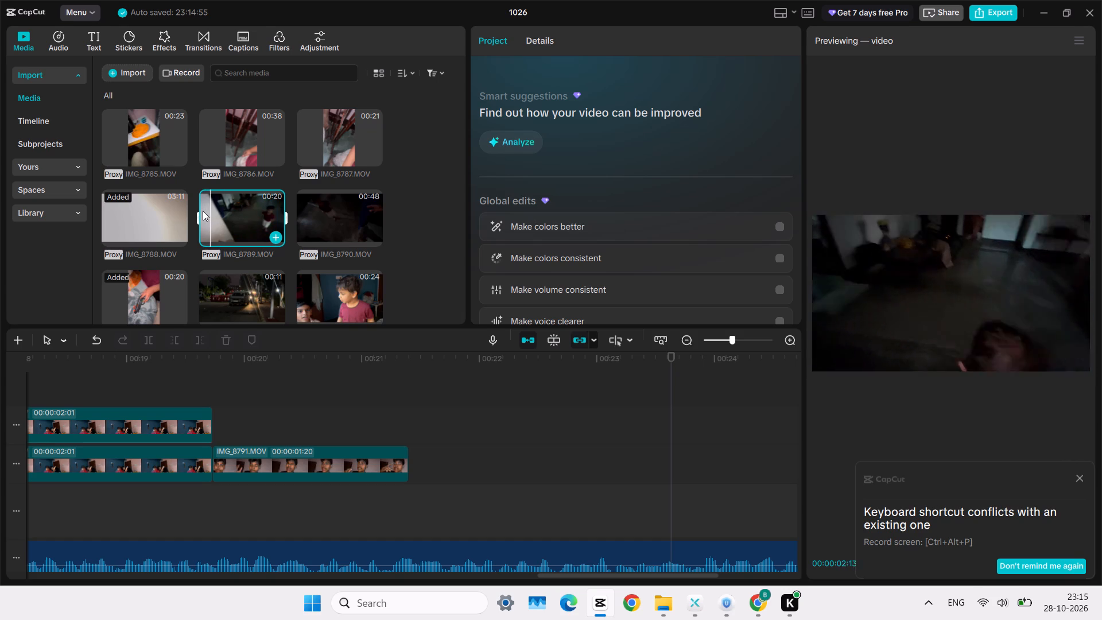
pyautogui.moveTo(248, 208); pyautogui.dragTo(424, 462)
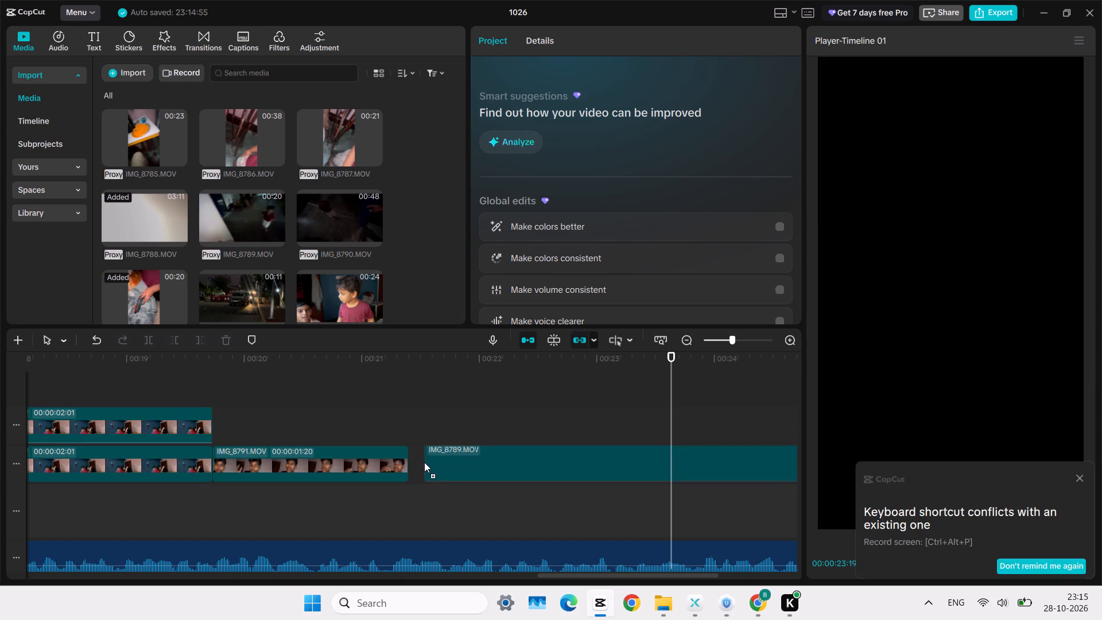
pyautogui.moveTo(424, 462); pyautogui.dragTo(411, 465)
# Review IMG_8789 on the timeline and trim away everything before 00:00:28:06, keeping its last 00:00:12:19.
pyautogui.click(536, 410)
pyautogui.hscroll(-1, 536, 410)
pyautogui.click(536, 410)
pyautogui.press('space')
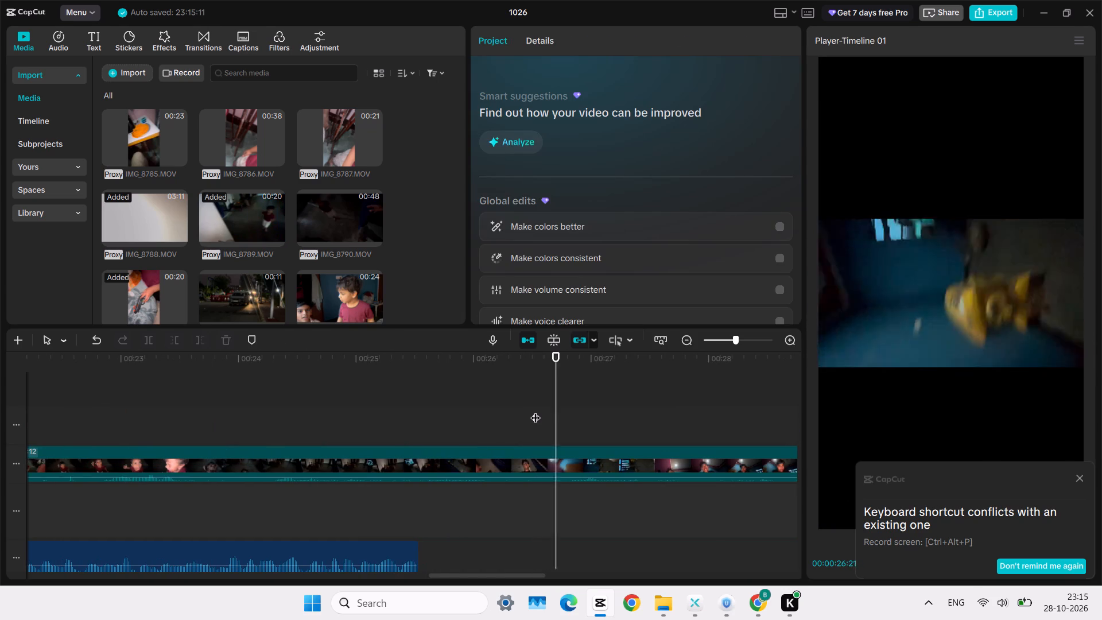
pyautogui.hscroll(-1, 536, 410)
pyautogui.click(525, 410)
pyautogui.click(568, 418)
pyautogui.press('space')
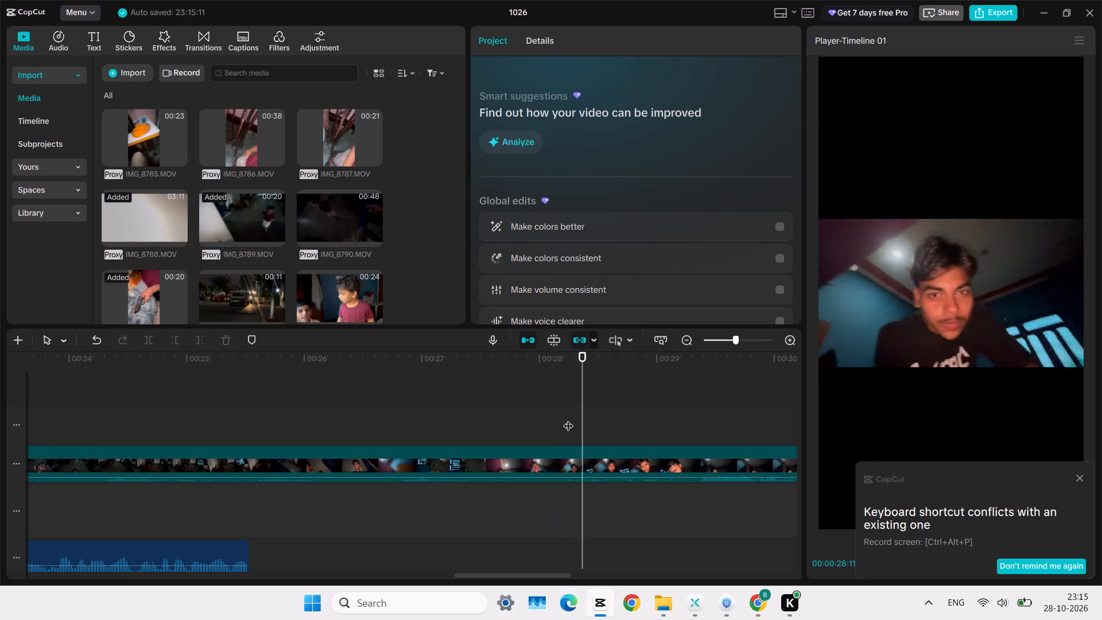
pyautogui.click(483, 416)
pyautogui.press('space')
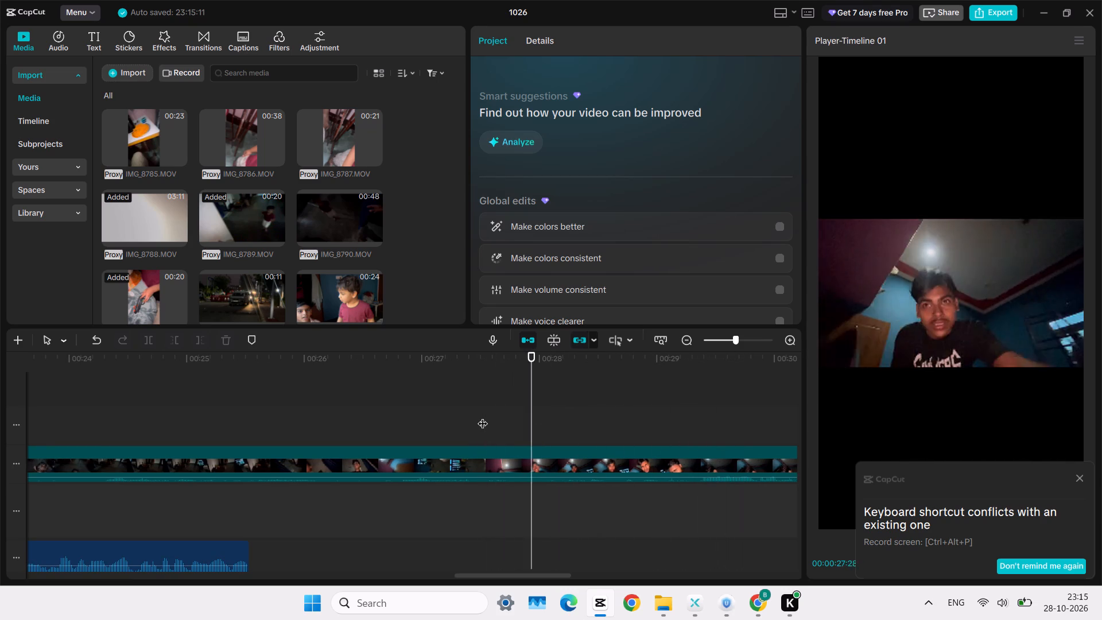
pyautogui.press('space')
pyautogui.click(562, 421)
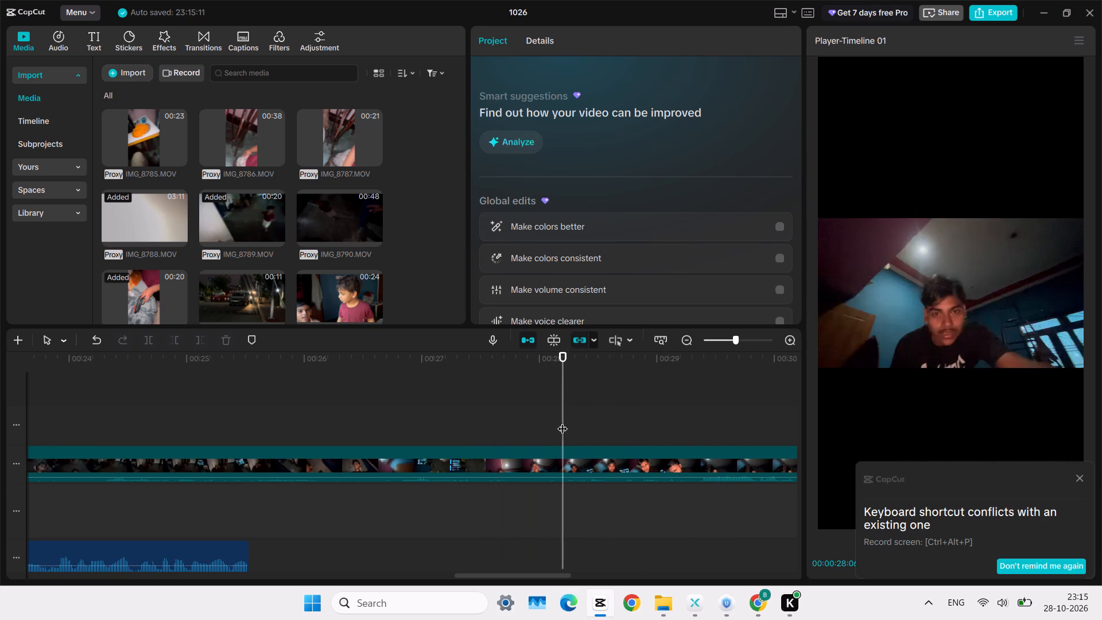
pyautogui.press('space')
pyautogui.press('space')
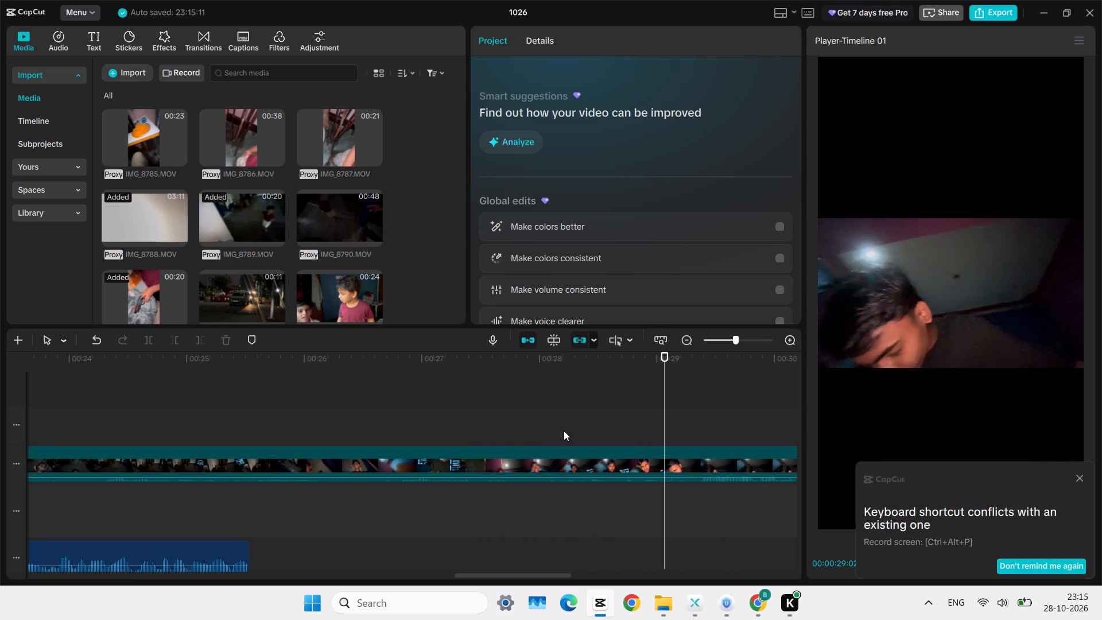
pyautogui.click(563, 429)
pyautogui.click(575, 474)
pyautogui.press('q')
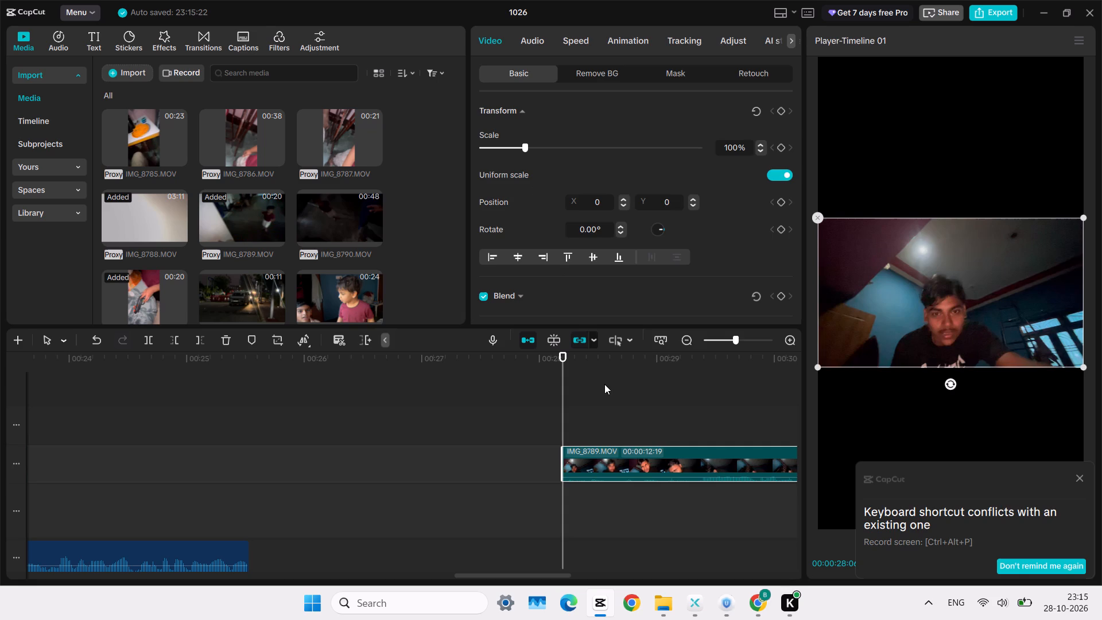
# Trim the start of IMG_8789 further to 00:00:28:16, leaving a clip of 00:00:12:09.
pyautogui.click(594, 427)
pyautogui.click(610, 461)
pyautogui.write('q')
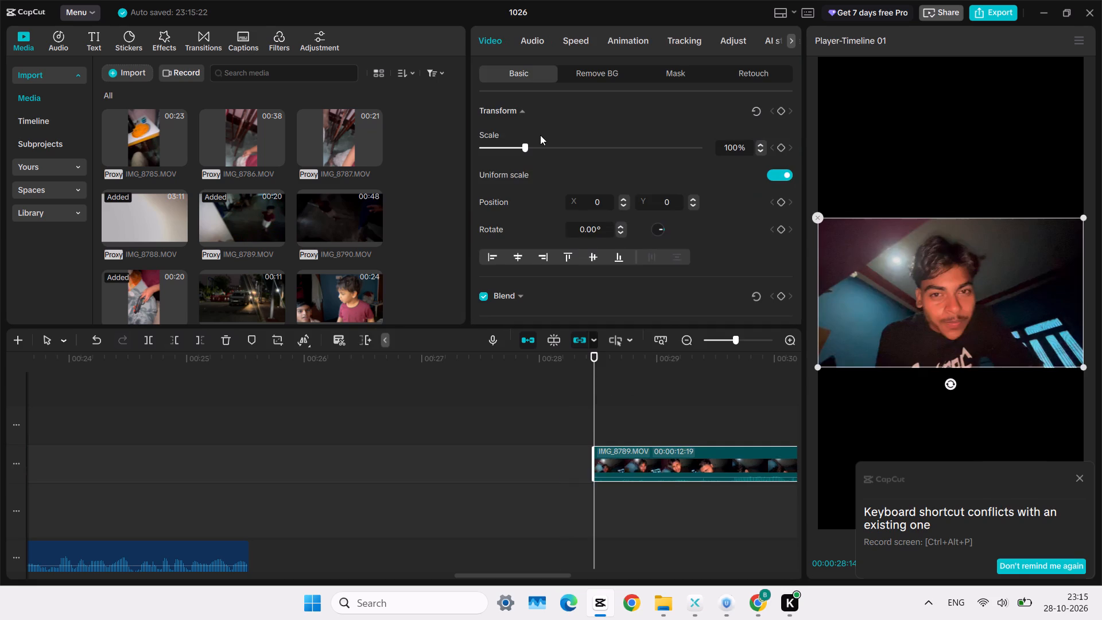
pyautogui.press('space')
pyautogui.press('space')
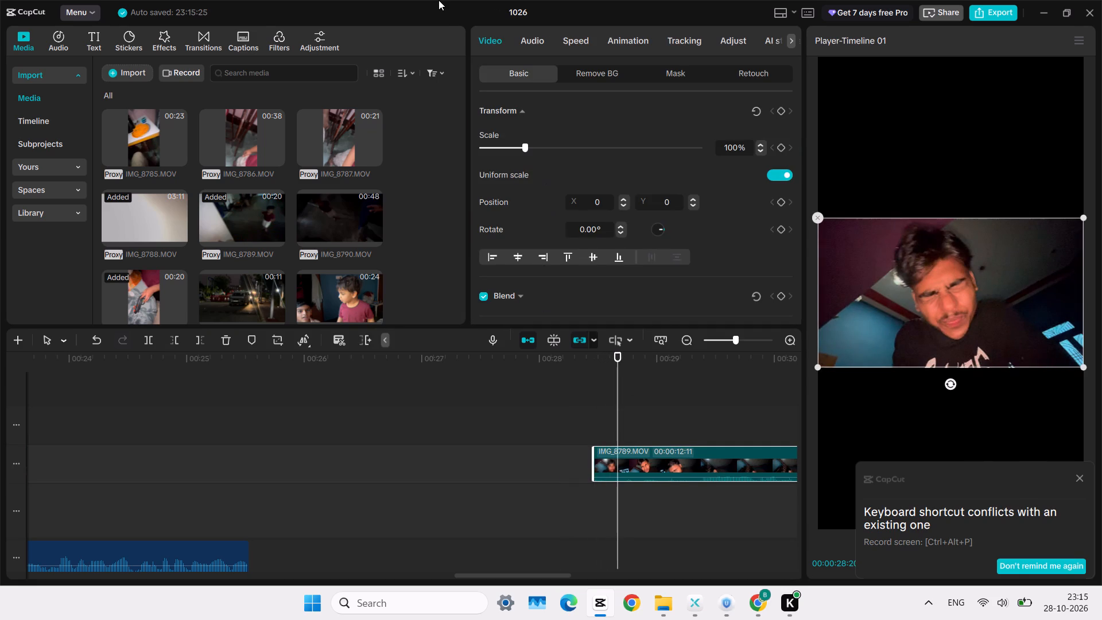
pyautogui.click(439, 0)
pyautogui.click(603, 428)
pyautogui.click(608, 466)
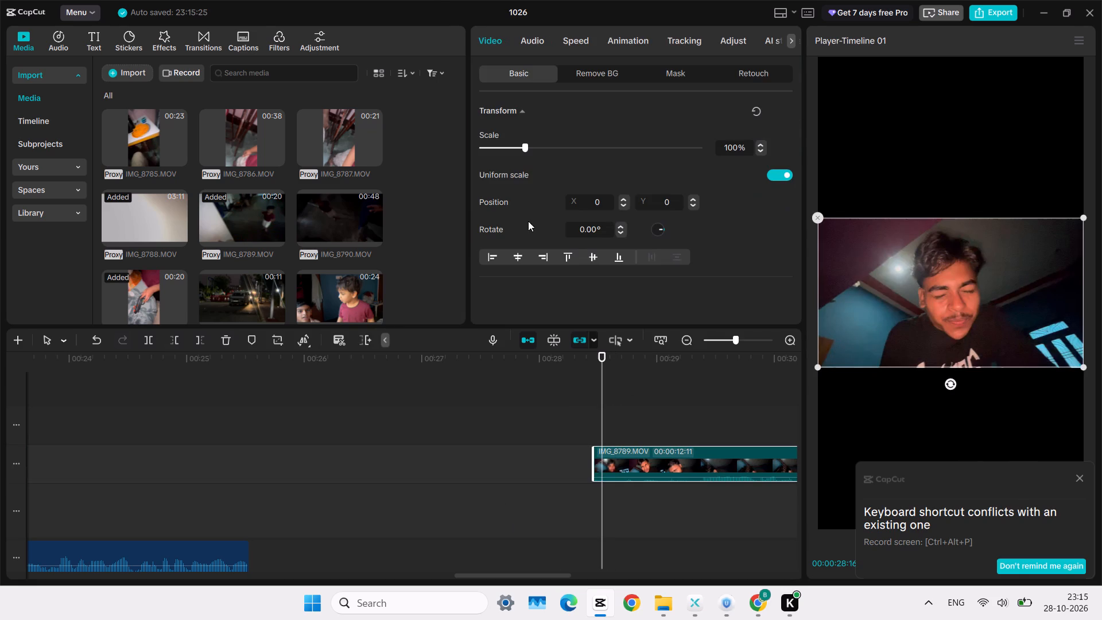
pyautogui.press('q')
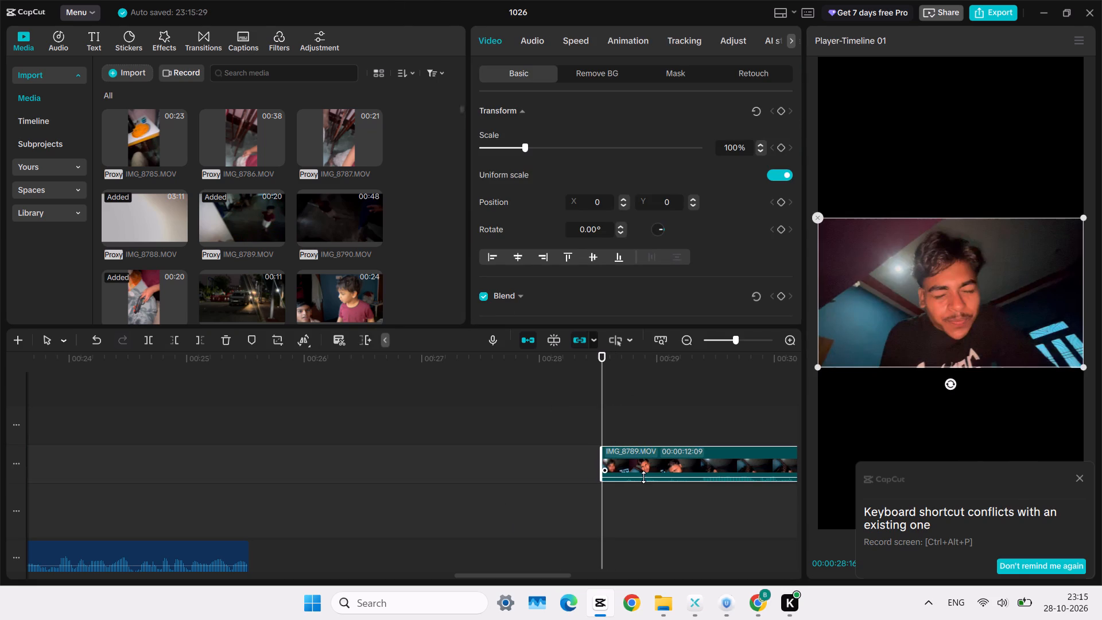
# Lower the volume of the trimmed IMG_8789 clip to its minimum.
pyautogui.moveTo(643, 477); pyautogui.dragTo(643, 510)
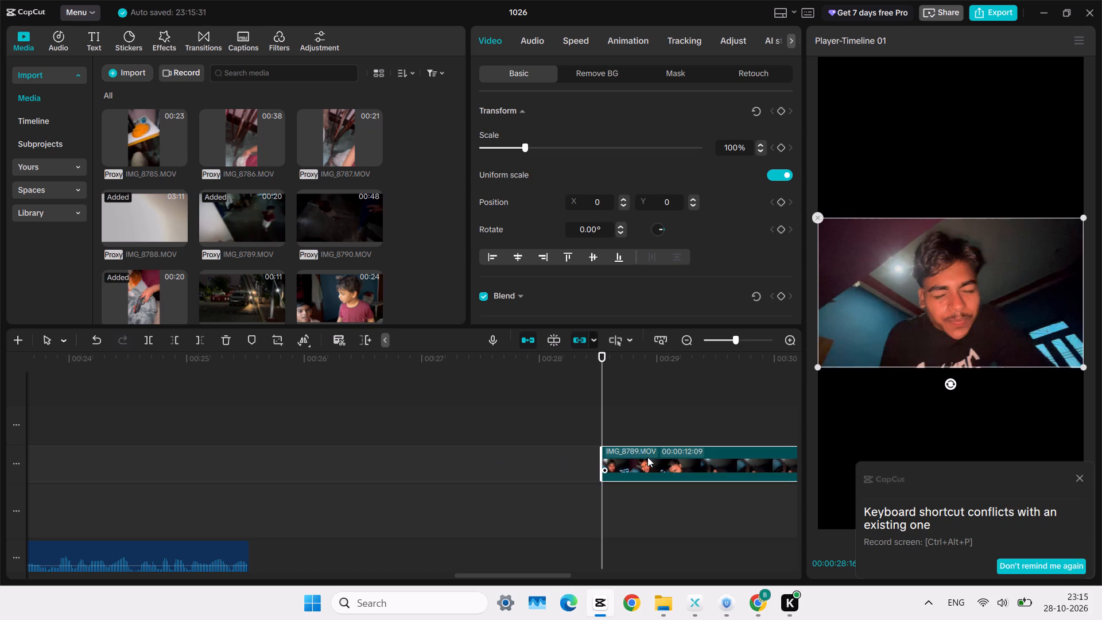
# Move the trimmed IMG_8789 back along the main track so it starts where IMG_8791 ends.
pyautogui.moveTo(647, 457); pyautogui.dragTo(321, 495)
pyautogui.hscroll(1, 274, 482)
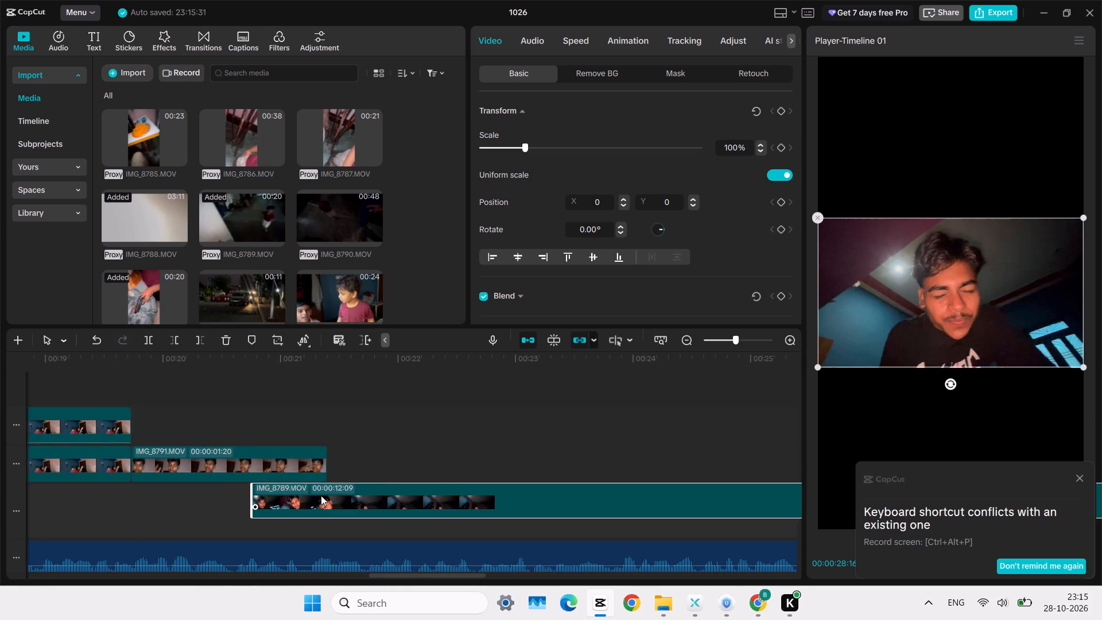
pyautogui.hscroll(1, 321, 495)
pyautogui.moveTo(321, 495); pyautogui.dragTo(372, 462)
# Play the sequence from IMG_8791 into IMG_8789, and shorten the end of IMG_8791 to a duration of 00:00:01:05.
pyautogui.click(172, 399)
pyautogui.press('space')
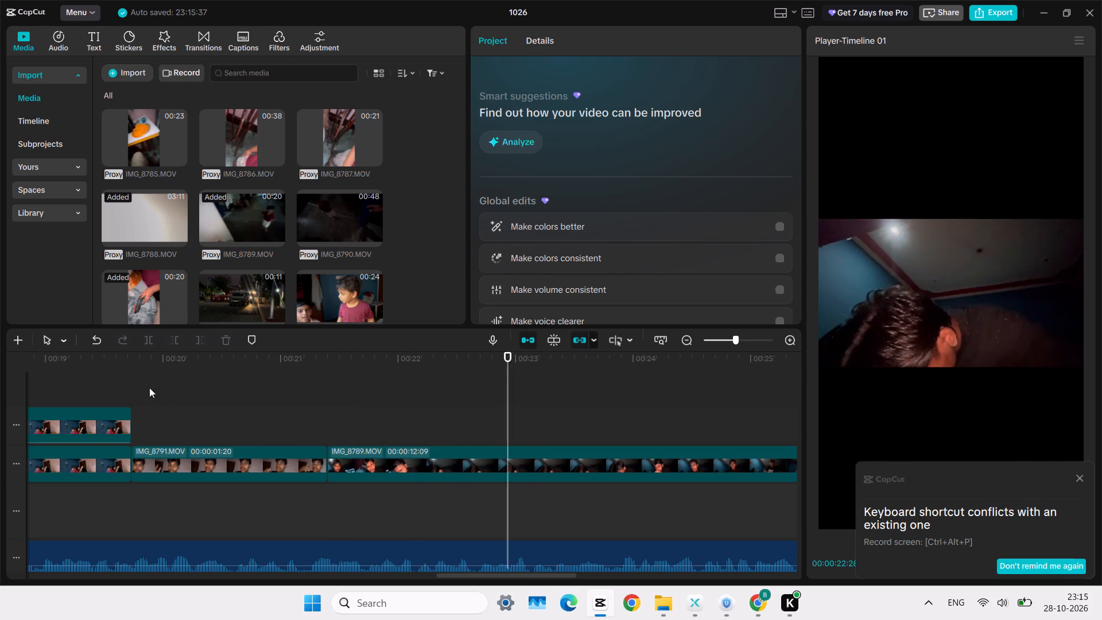
pyautogui.click(137, 386)
pyautogui.press('space')
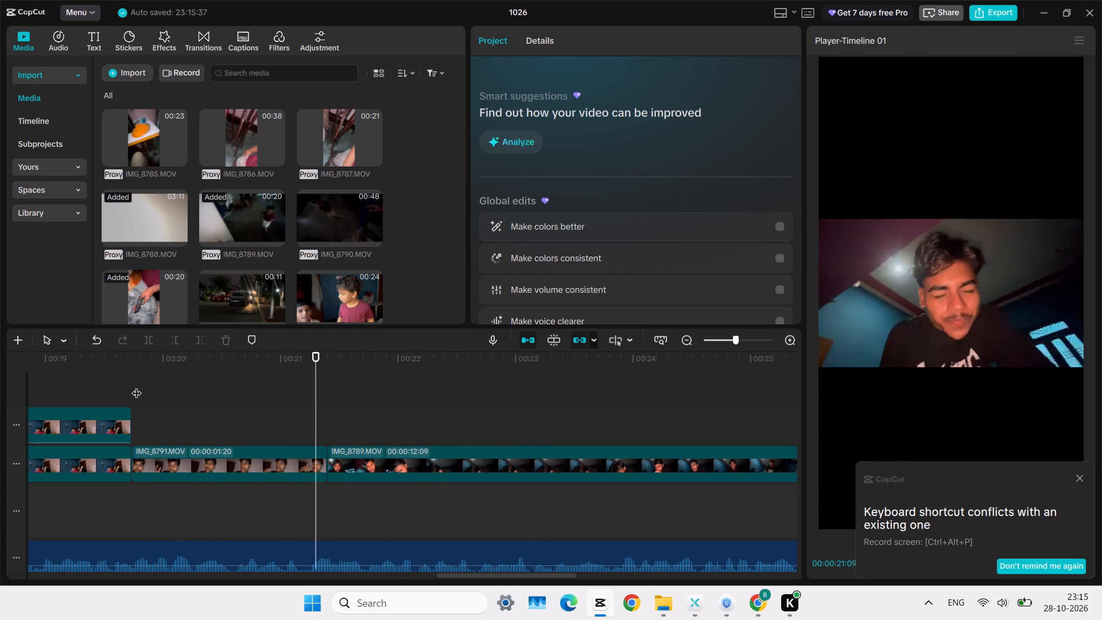
pyautogui.click(137, 386)
pyautogui.click(238, 470)
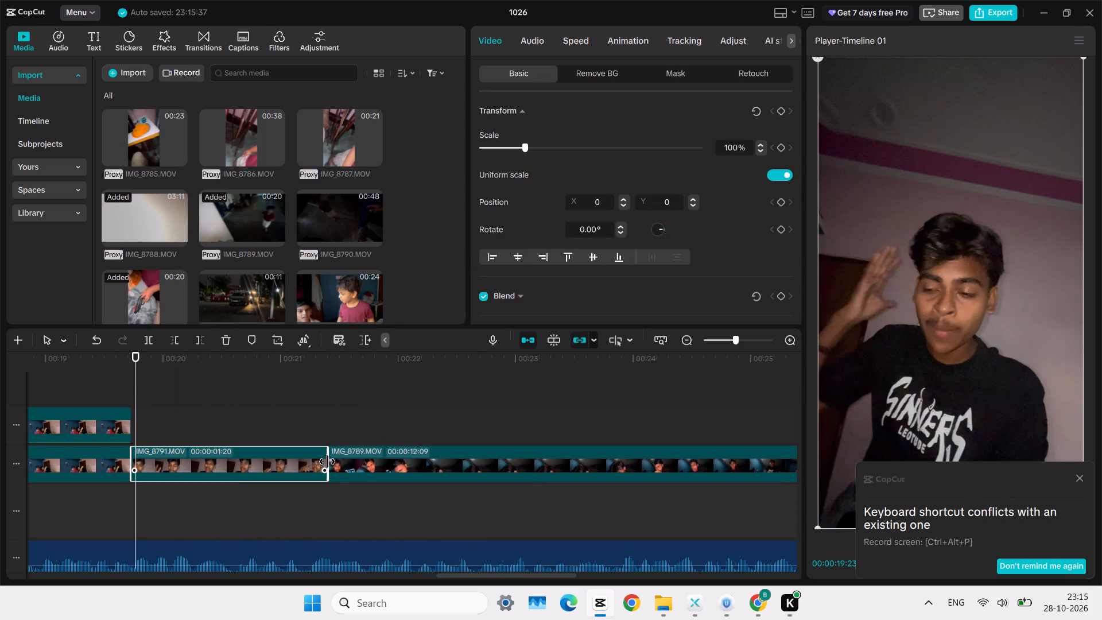
pyautogui.moveTo(327, 462); pyautogui.dragTo(265, 457)
# Move IMG_8791 against the start of IMG_8789 and extend its start back to the end of IMG_8770, making it 00:00:01:20.
pyautogui.moveTo(239, 460); pyautogui.dragTo(288, 467)
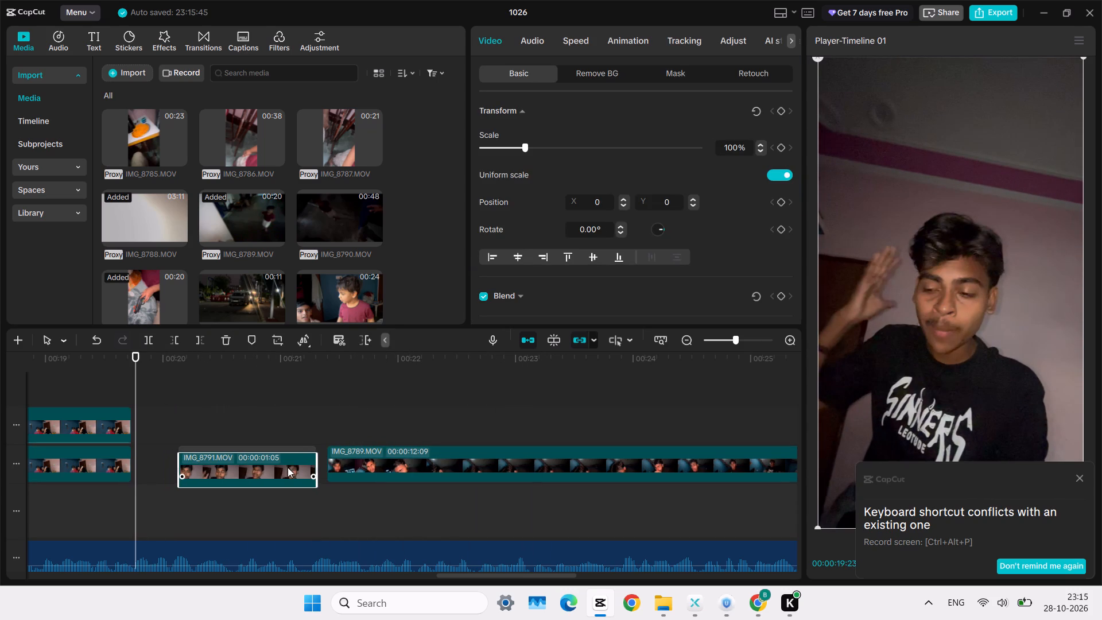
pyautogui.moveTo(288, 467); pyautogui.dragTo(297, 467)
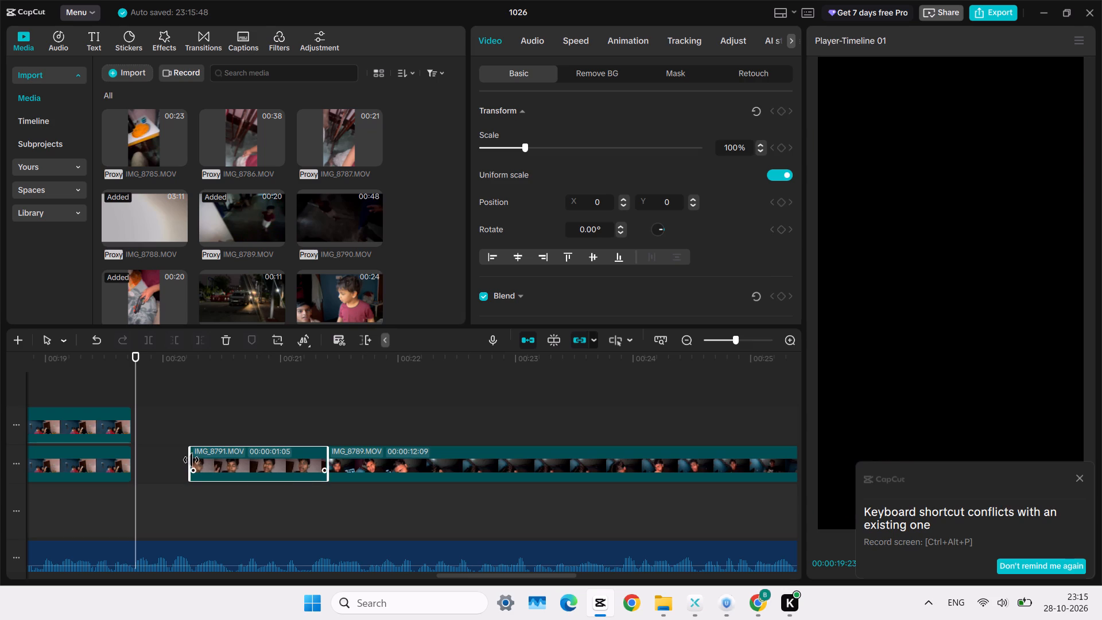
pyautogui.click(186, 458)
pyautogui.click(195, 457)
pyautogui.moveTo(185, 454); pyautogui.dragTo(192, 454)
pyautogui.moveTo(192, 454); pyautogui.dragTo(111, 457)
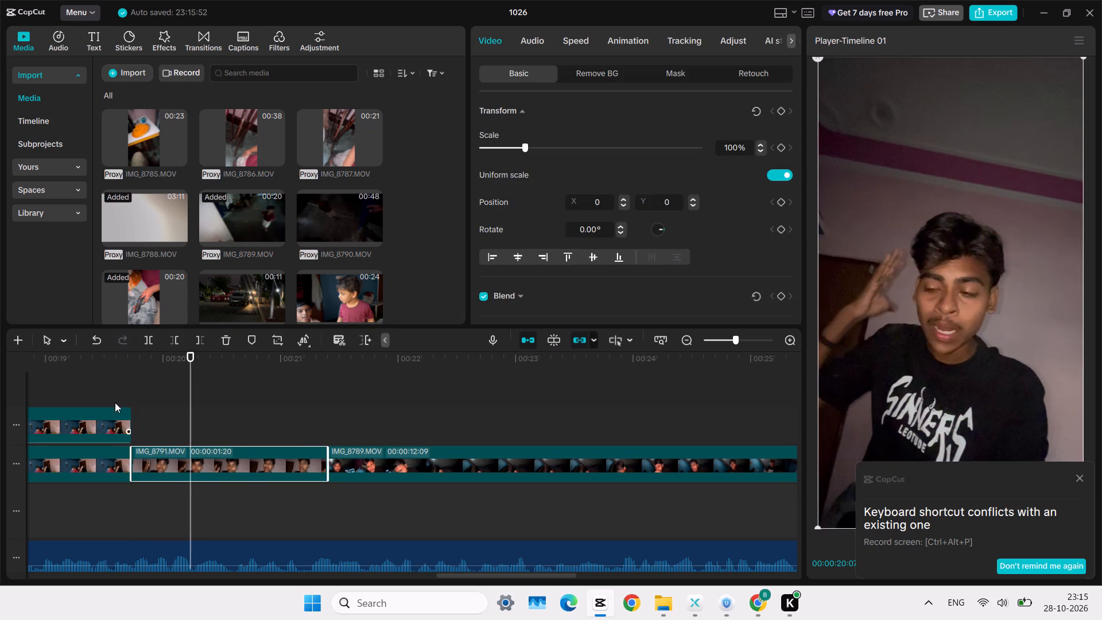
# Play through IMG_8791 and IMG_8789, and split IMG_8789 at 00:00:23:09.
pyautogui.click(115, 394)
pyautogui.press('space')
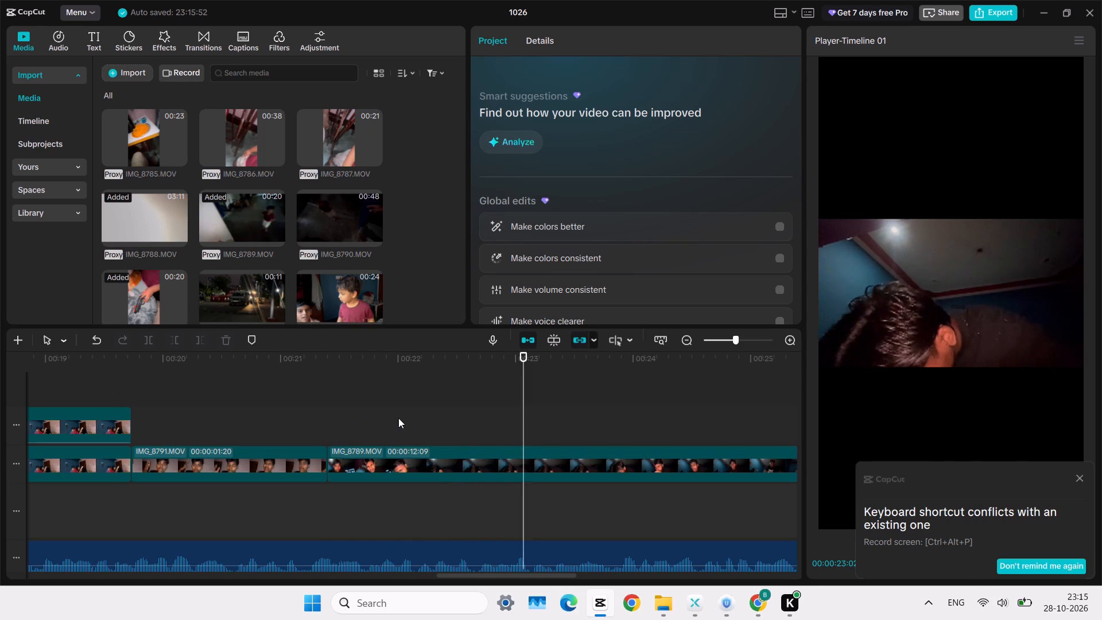
pyautogui.click(461, 408)
pyautogui.click(420, 408)
pyautogui.press('space')
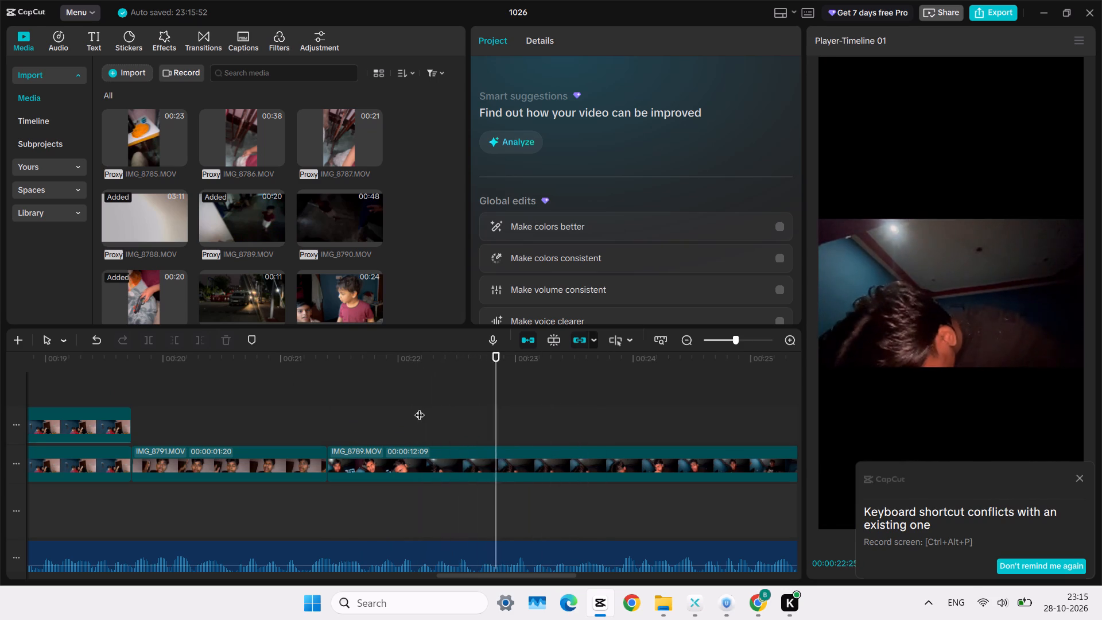
pyautogui.press('space')
pyautogui.click(485, 469)
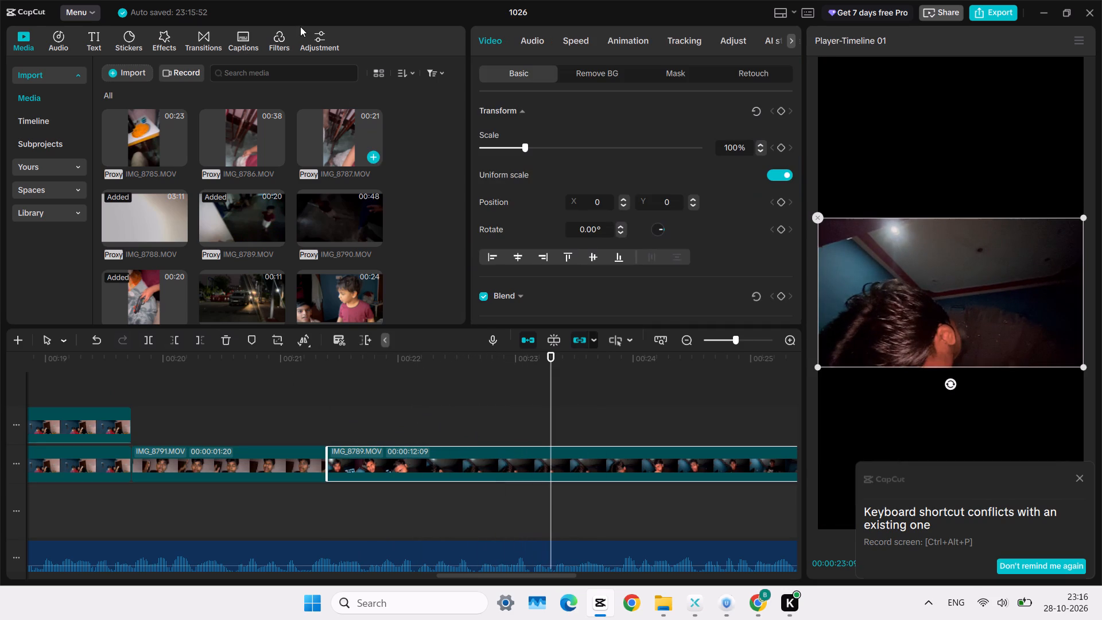
pyautogui.hotkey('ctrl', 'b')
# Play through the part of IMG_8789 after the split and delete that part from the main track.
pyautogui.press('space')
pyautogui.press('space')
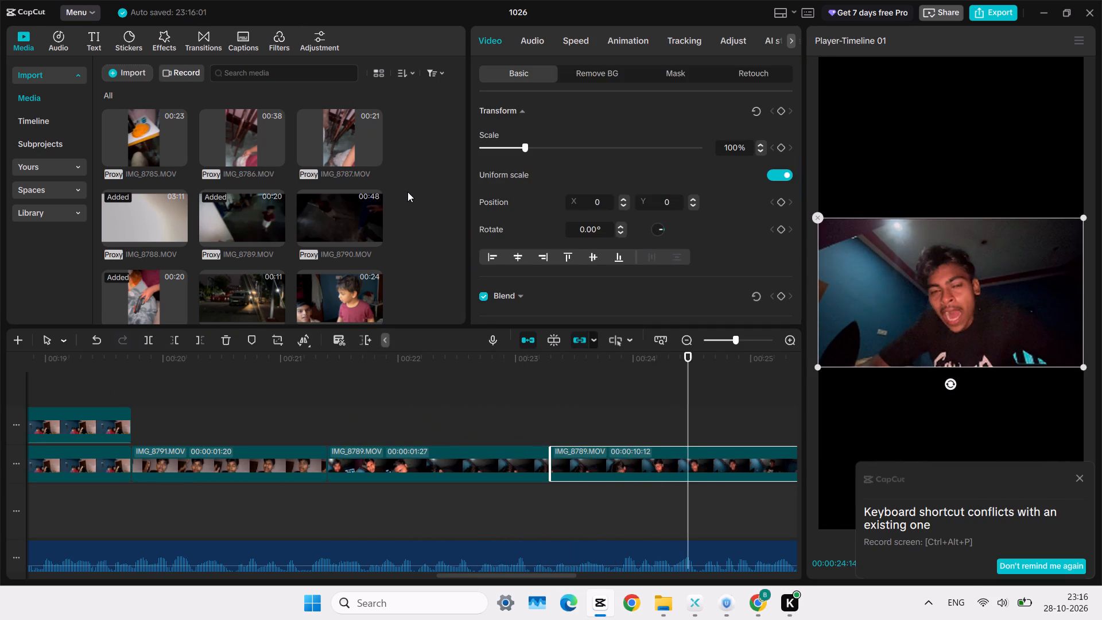
pyautogui.click(597, 417)
pyautogui.hscroll(-1, 597, 417)
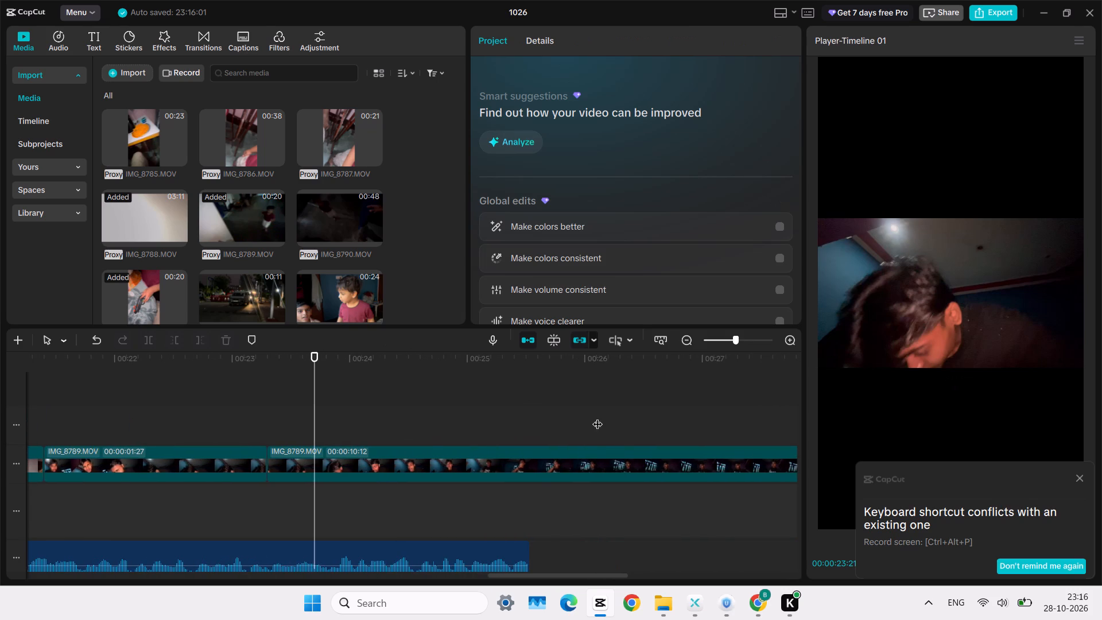
pyautogui.click(597, 417)
pyautogui.click(500, 417)
pyautogui.press('space')
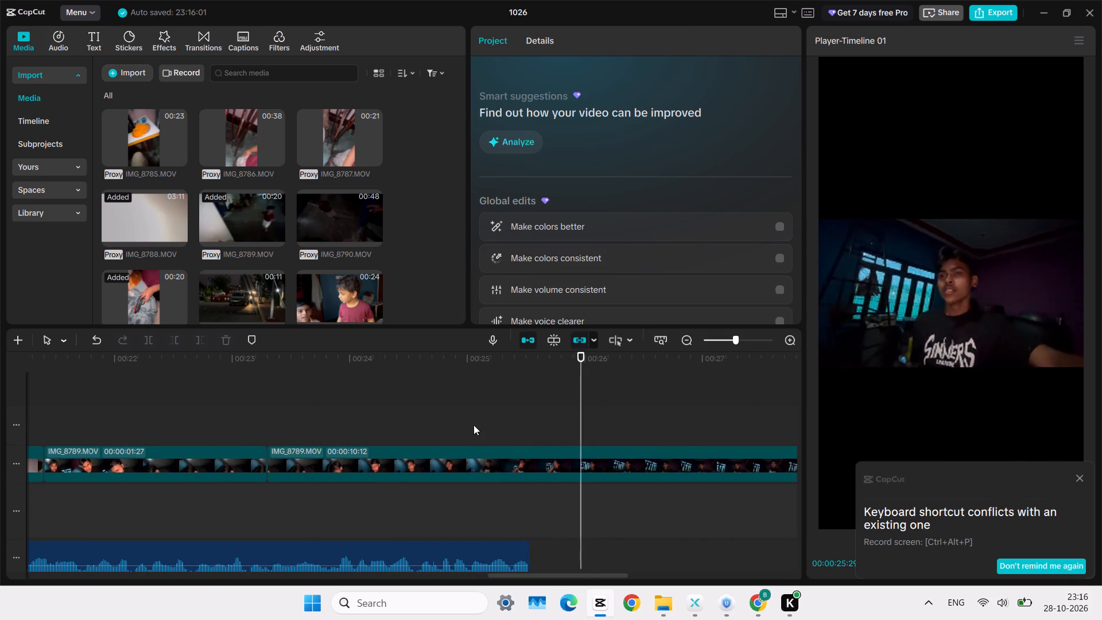
pyautogui.click(474, 425)
pyautogui.click(403, 432)
pyautogui.press('space')
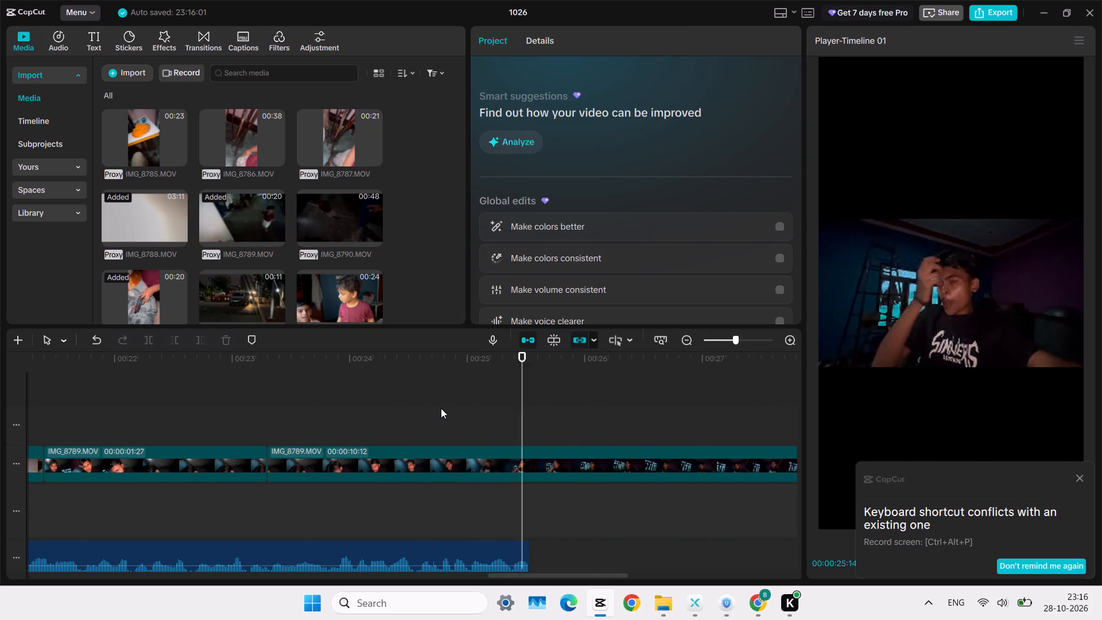
pyautogui.hscroll(-1, 554, 396)
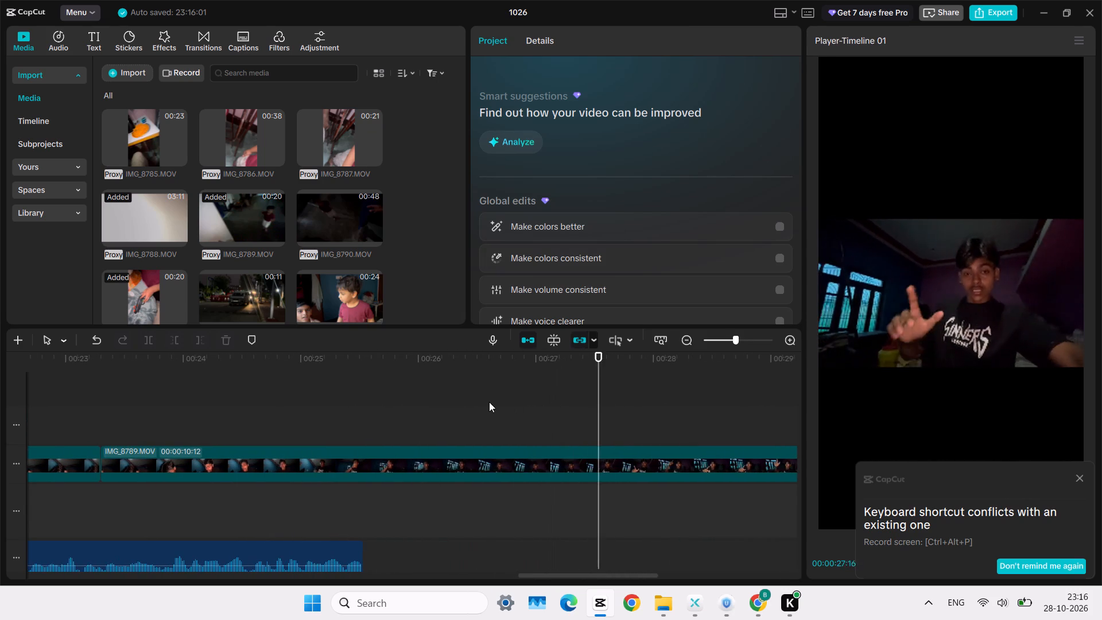
pyautogui.click(615, 472)
pyautogui.press('Delete')
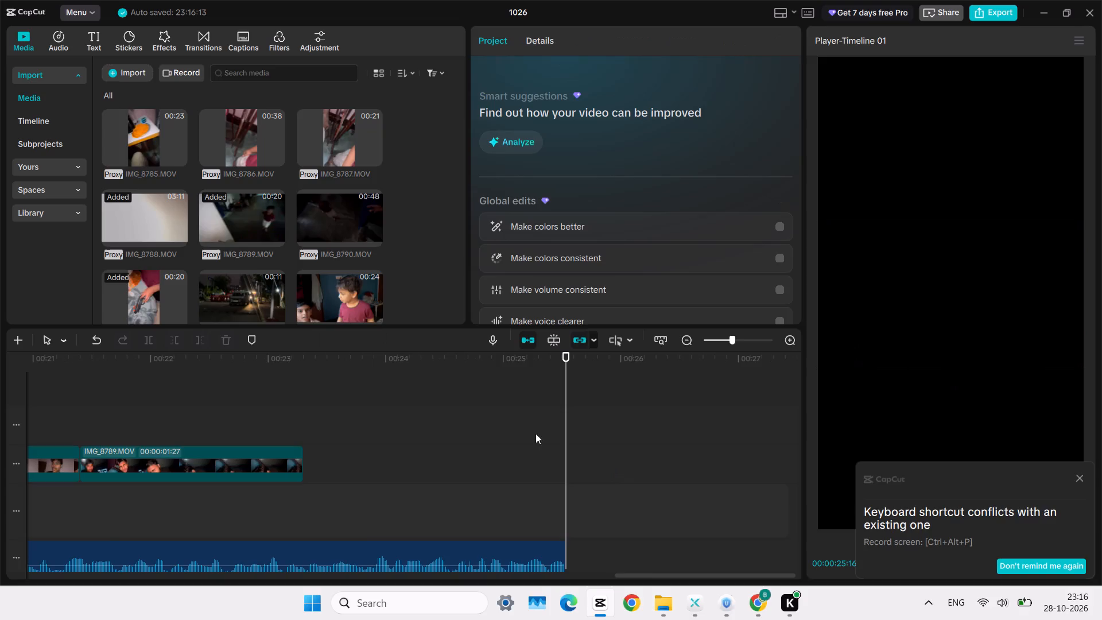
# Copy the remaining IMG_8789 clip and paste it on the track above, aligned with the original's start at 00:00:21:12.
pyautogui.click(454, 383)
pyautogui.hscroll(2, 454, 383)
pyautogui.click(478, 411)
pyautogui.press('space')
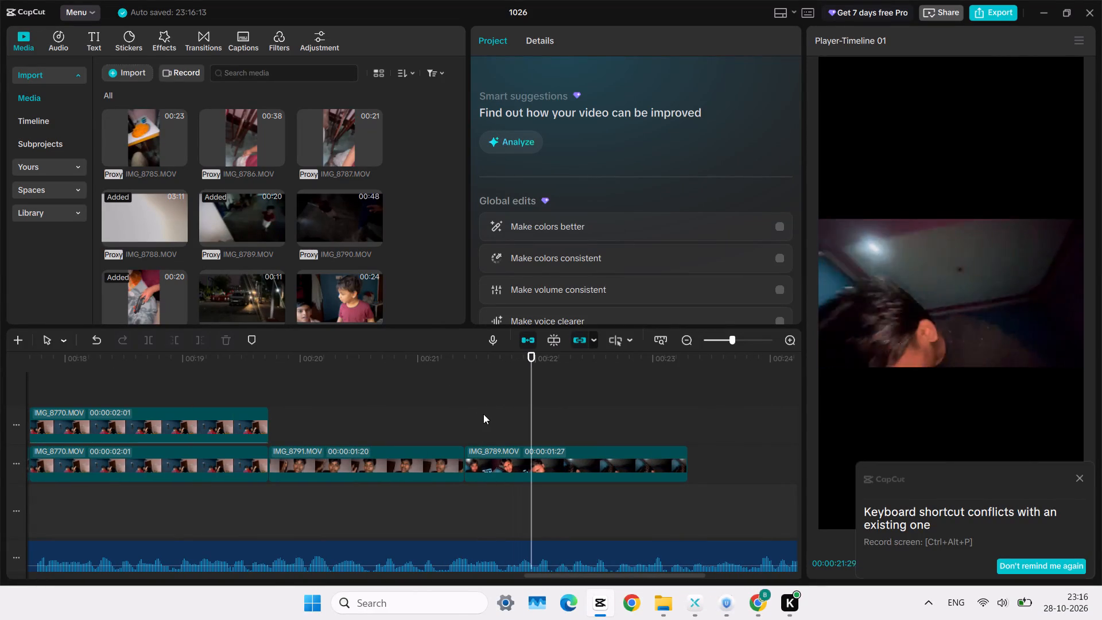
pyautogui.click(569, 470)
pyautogui.click(567, 432)
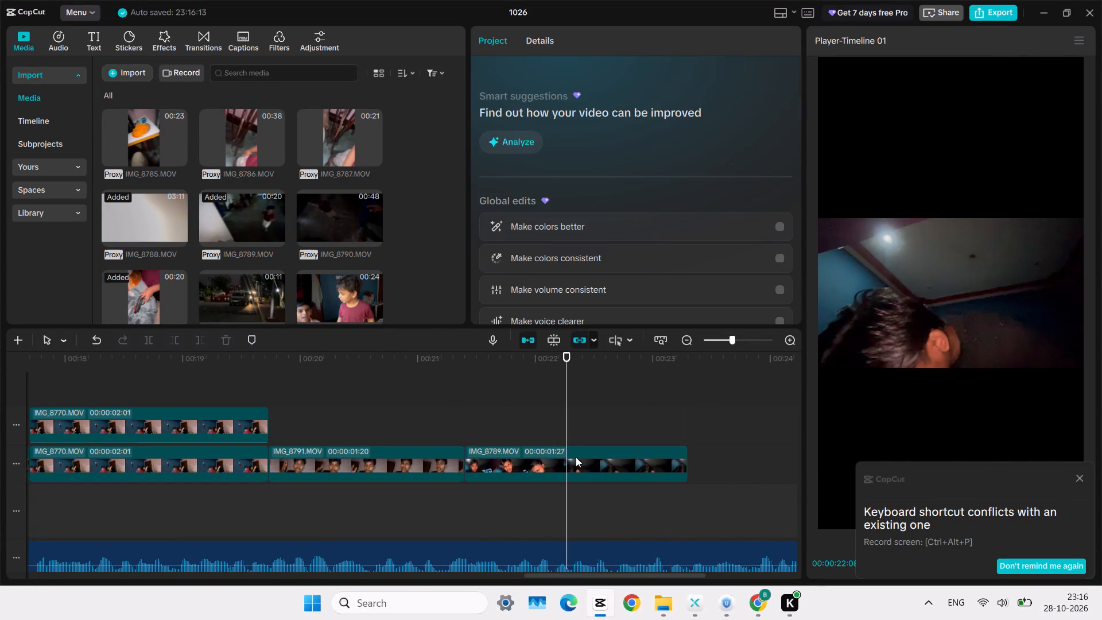
pyautogui.click(578, 459)
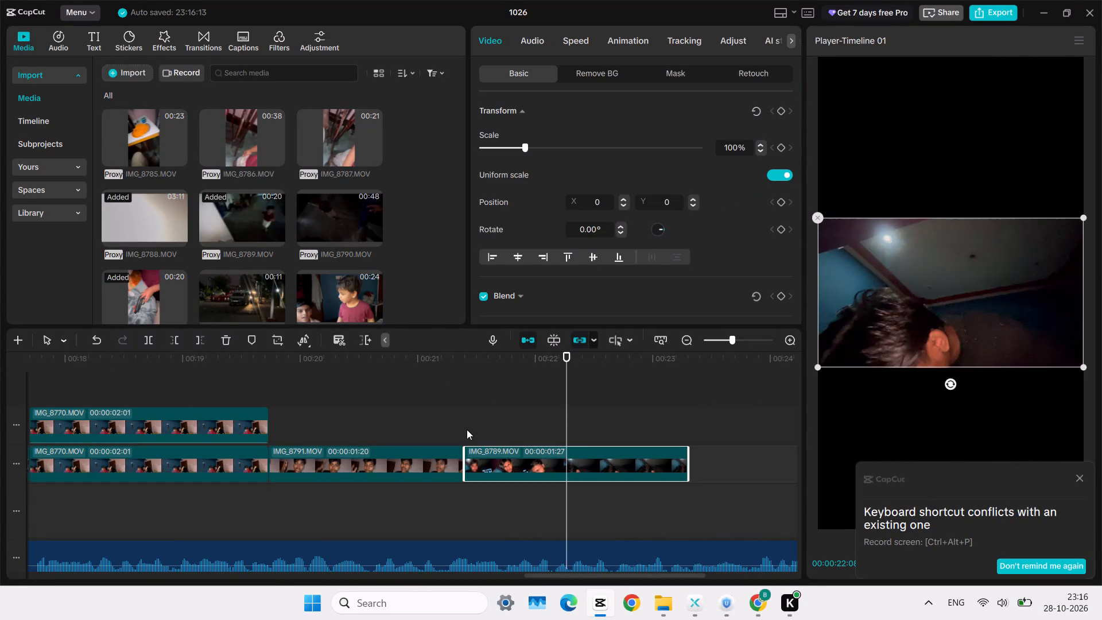
pyautogui.click(462, 427)
pyautogui.click(509, 468)
pyautogui.hscroll(-1, 501, 463)
pyautogui.click(466, 425)
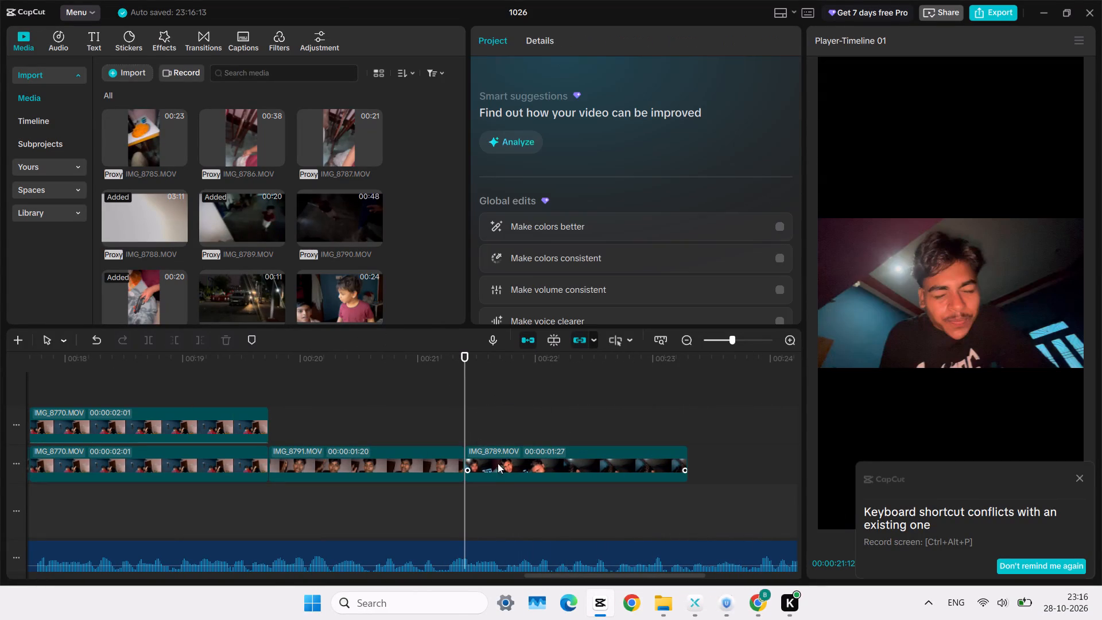
pyautogui.click(506, 466)
pyautogui.hotkey('ctrl', 'c')
pyautogui.hotkey('ctrl', 'v')
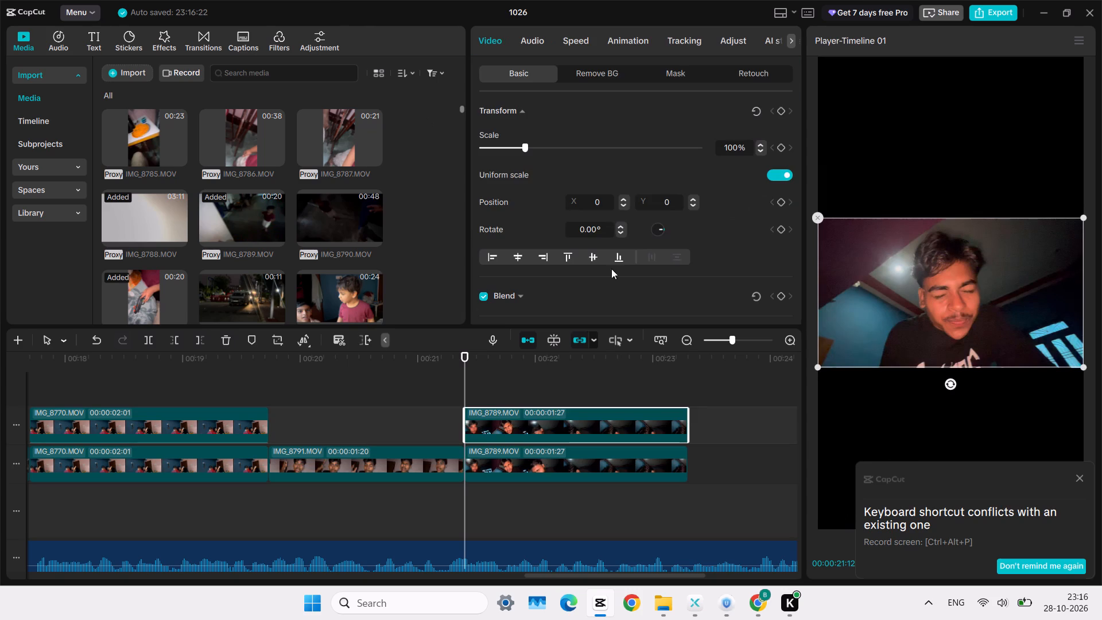
# Add IMG_8790 from the imported media to the main track, a short gap after IMG_8789.
pyautogui.click(333, 211)
pyautogui.moveTo(333, 211); pyautogui.dragTo(825, 493)
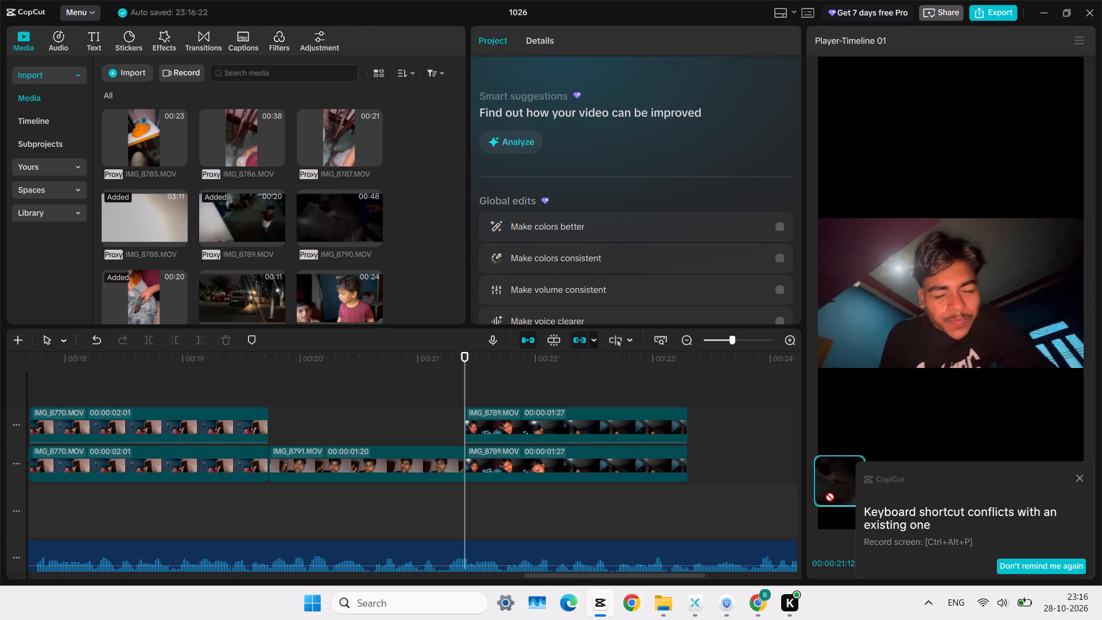
pyautogui.moveTo(825, 493); pyautogui.dragTo(744, 476)
# Play through IMG_8790 to find a usable moment, and trim away everything before 00:00:40:07, making the clip 00:00:30:23.
pyautogui.hscroll(-1, 744, 476)
pyautogui.click(510, 447)
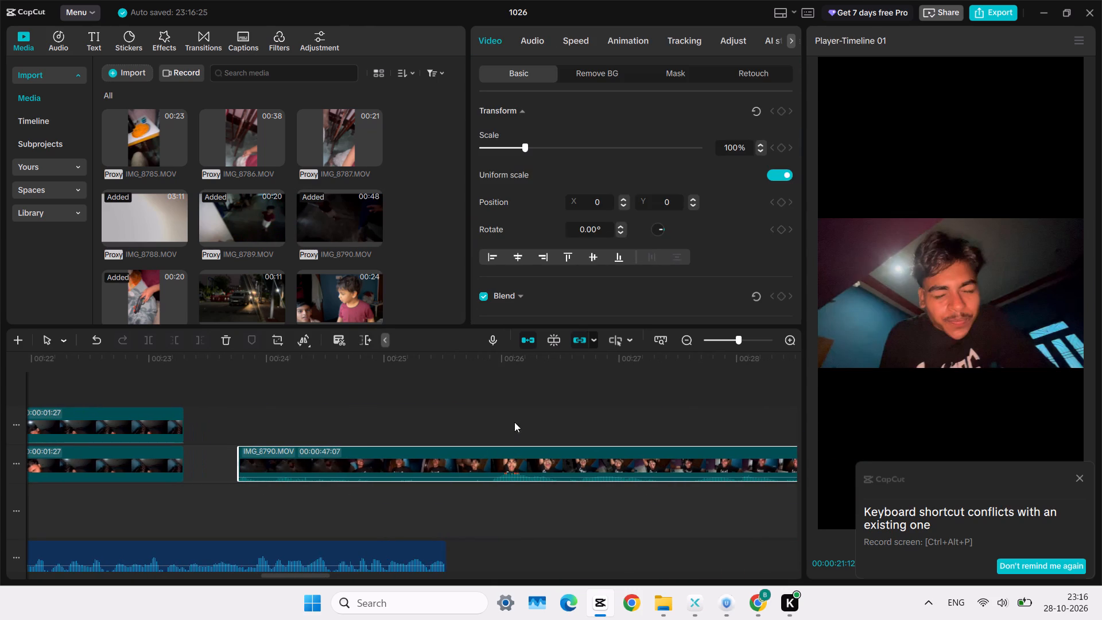
pyautogui.click(517, 418)
pyautogui.press('space')
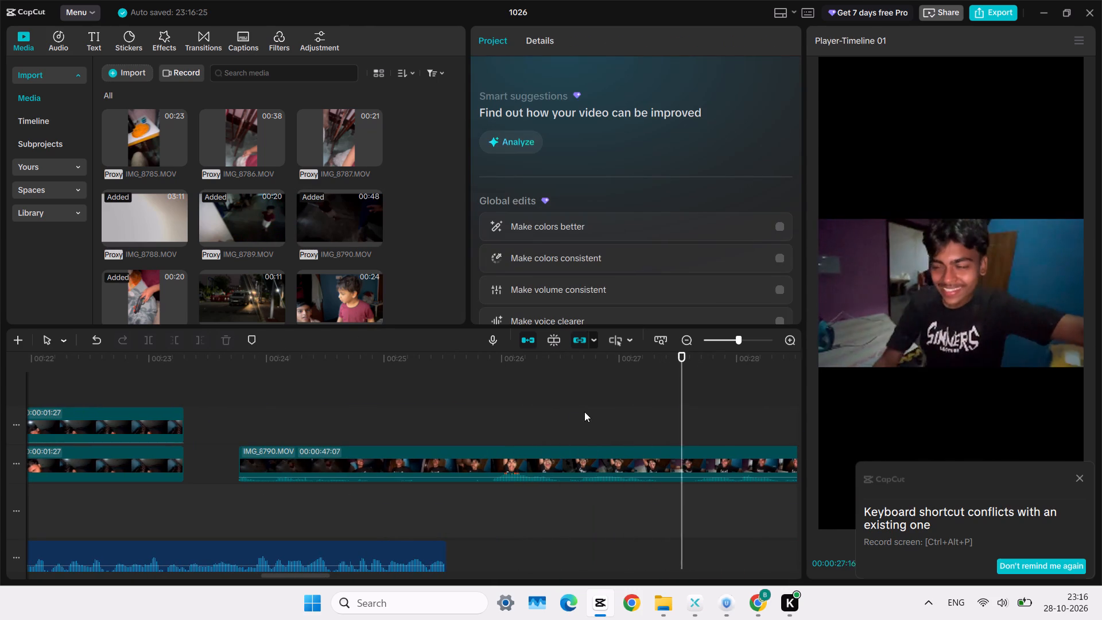
pyautogui.hscroll(-1, 633, 409)
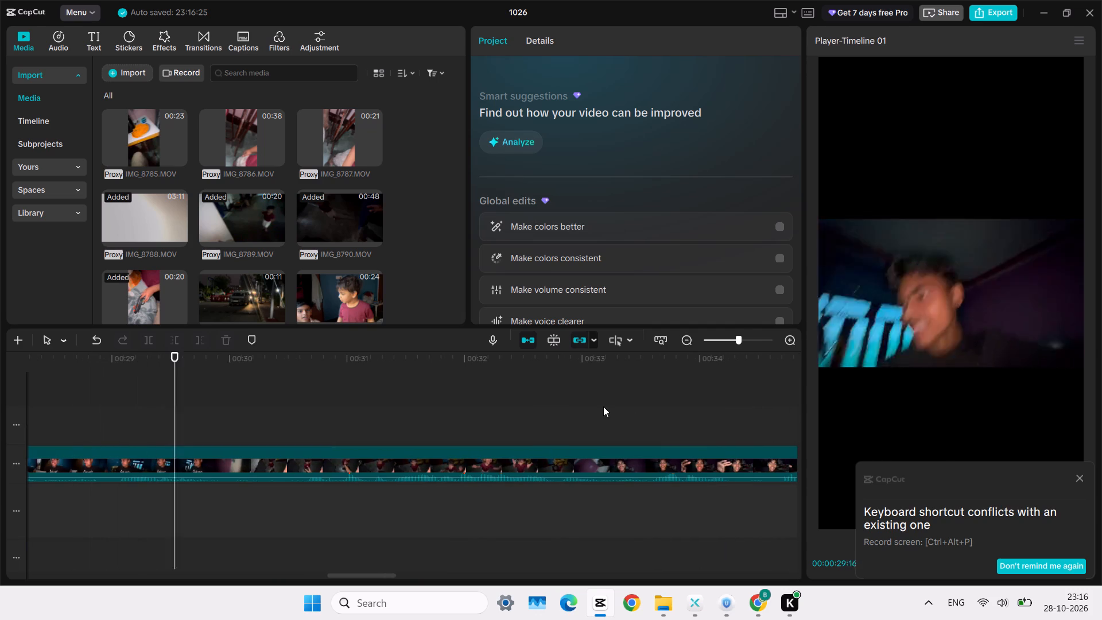
pyautogui.hscroll(-1, 566, 425)
pyautogui.click(565, 427)
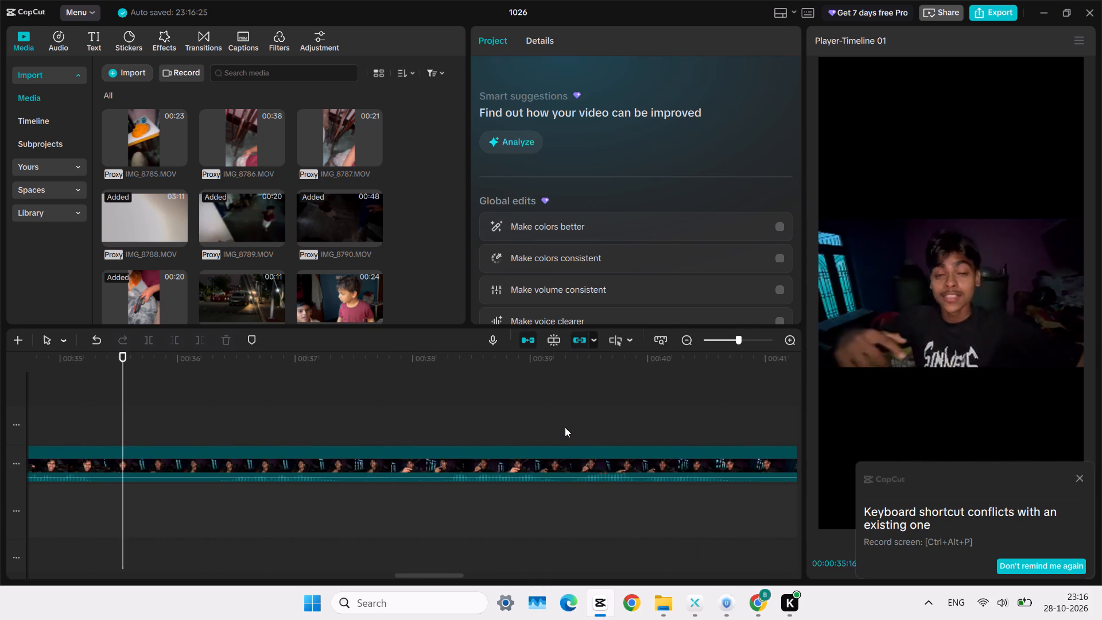
pyautogui.press('space')
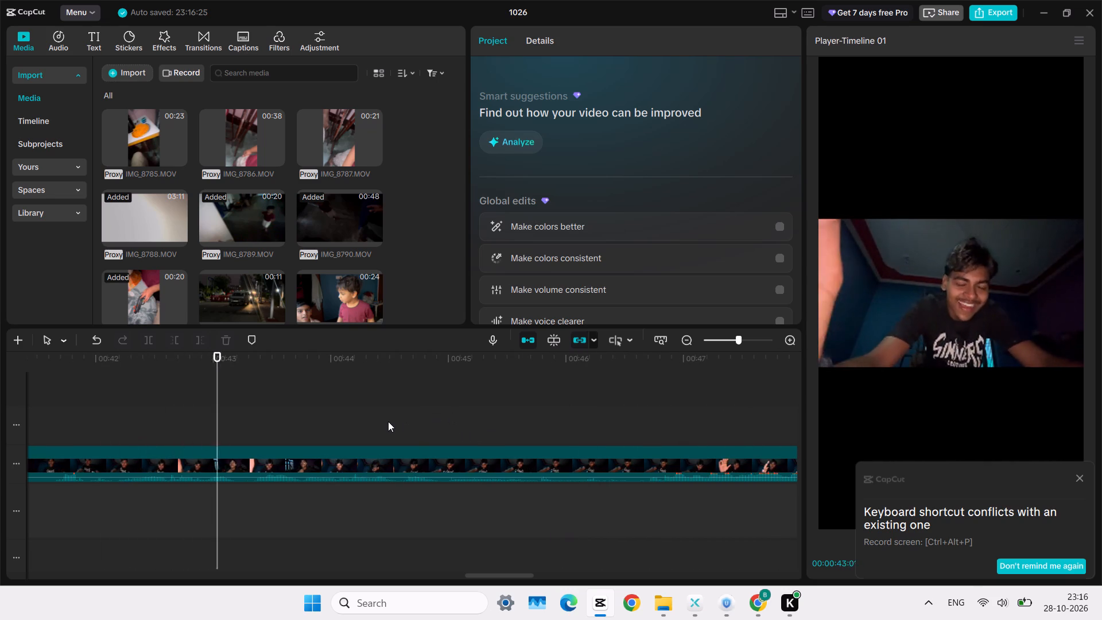
pyautogui.hscroll(1, 388, 421)
pyautogui.click(240, 417)
pyautogui.hscroll(1, 240, 417)
pyautogui.press('space')
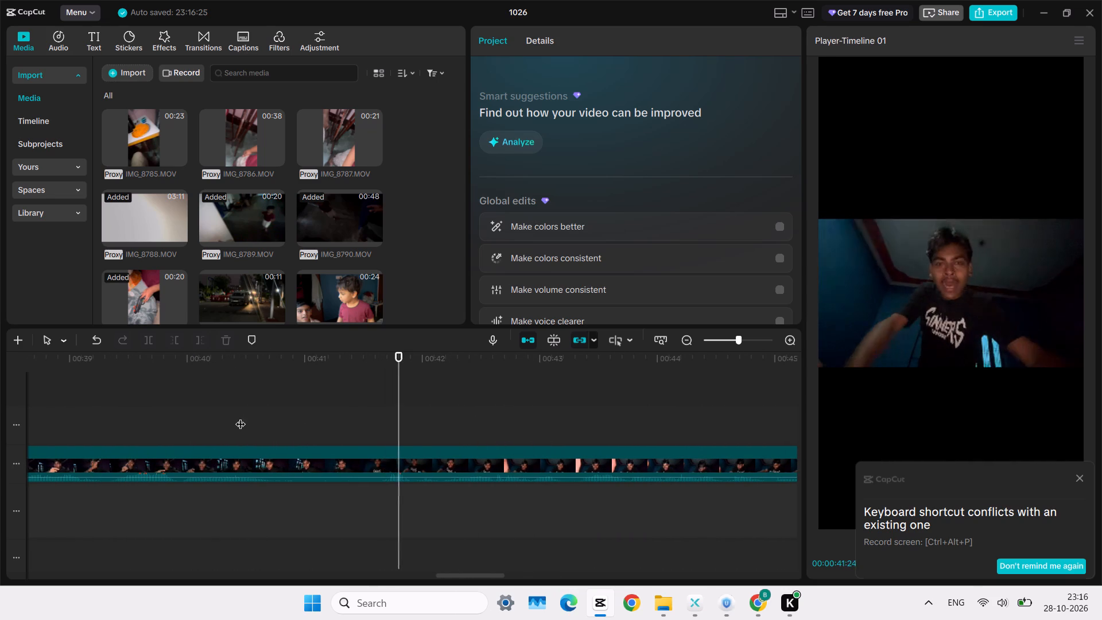
pyautogui.click(183, 430)
pyautogui.hscroll(1, 183, 430)
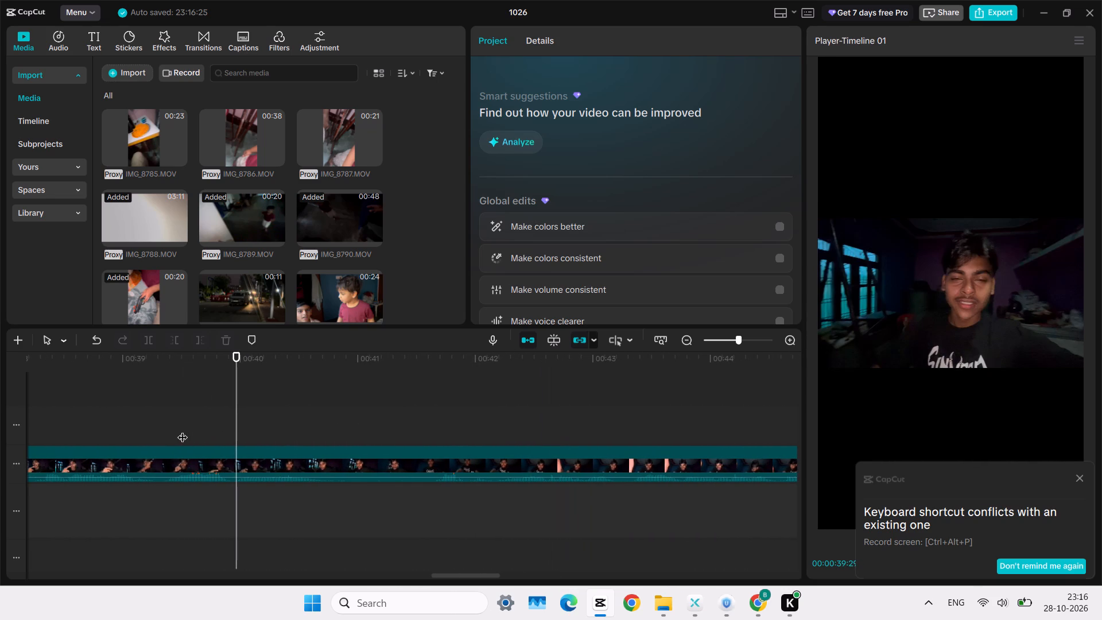
pyautogui.click(79, 406)
pyautogui.press('space')
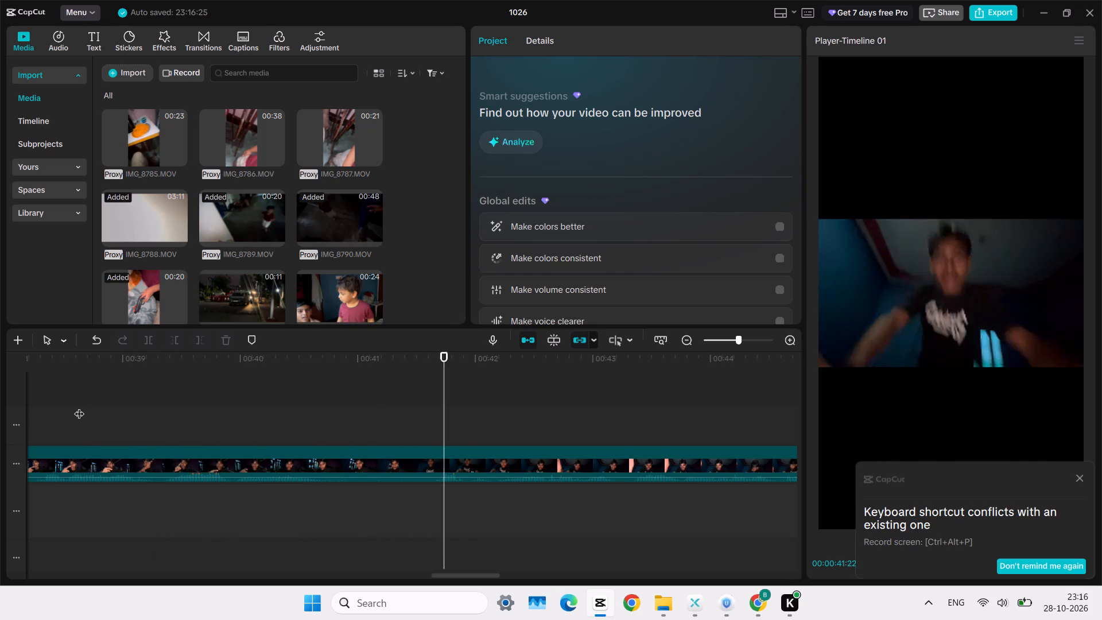
pyautogui.click(79, 406)
pyautogui.press('space')
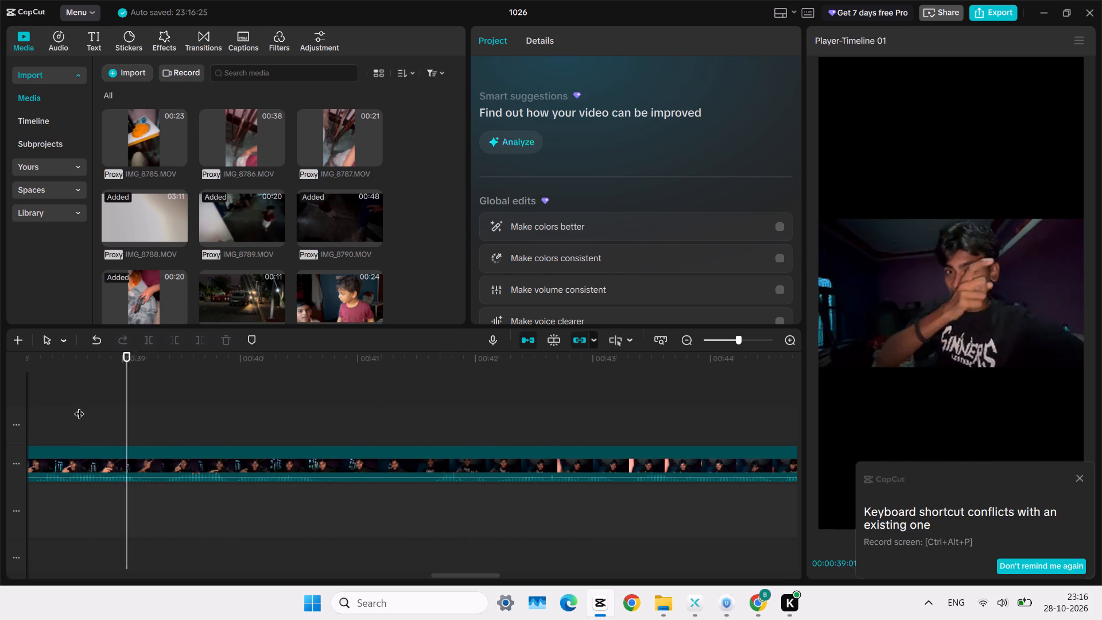
pyautogui.press('space')
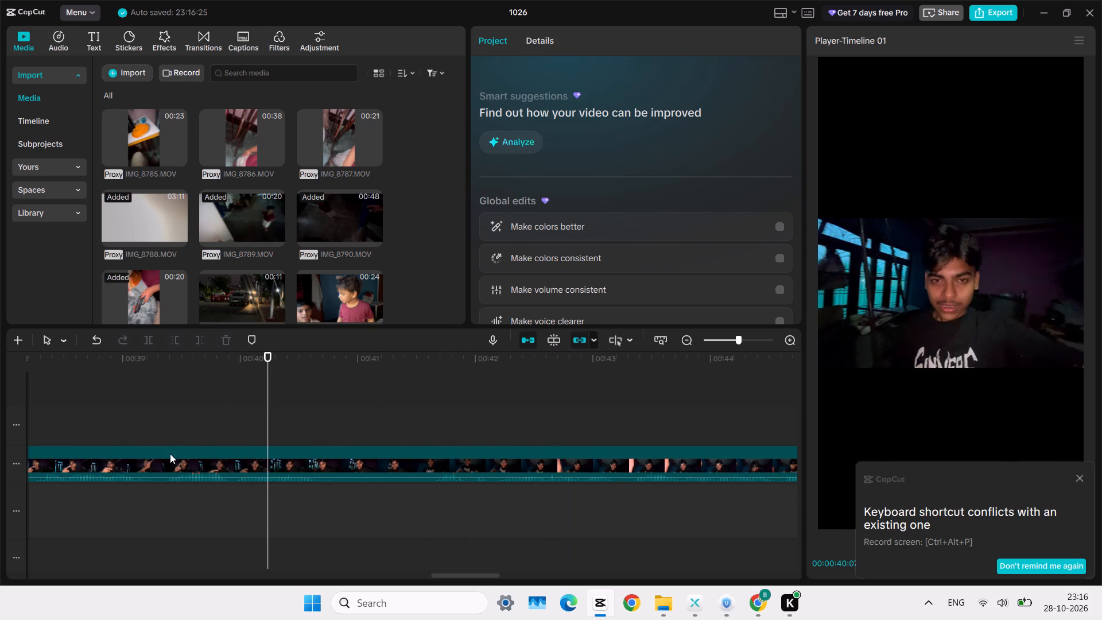
pyautogui.click(180, 459)
pyautogui.write('aqq')
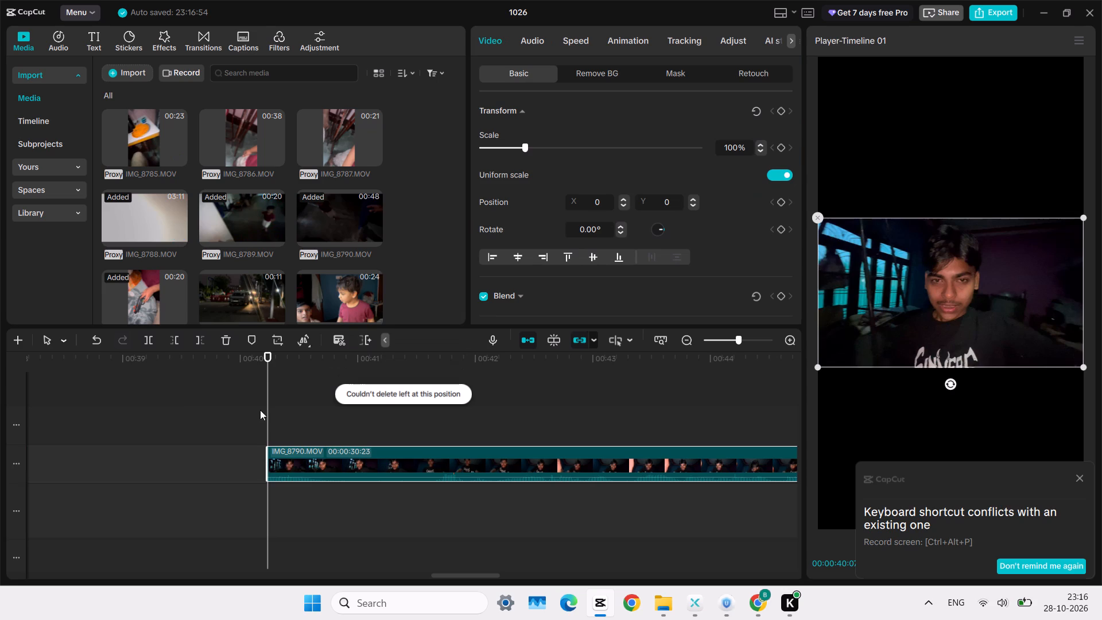
# Mute the trimmed IMG_8790 clip by lowering its volume fully.
pyautogui.moveTo(301, 478); pyautogui.dragTo(291, 541)
# Move the trimmed IMG_8790 back along the main track so it starts where IMG_8789 ends.
pyautogui.moveTo(306, 462); pyautogui.dragTo(0, 472)
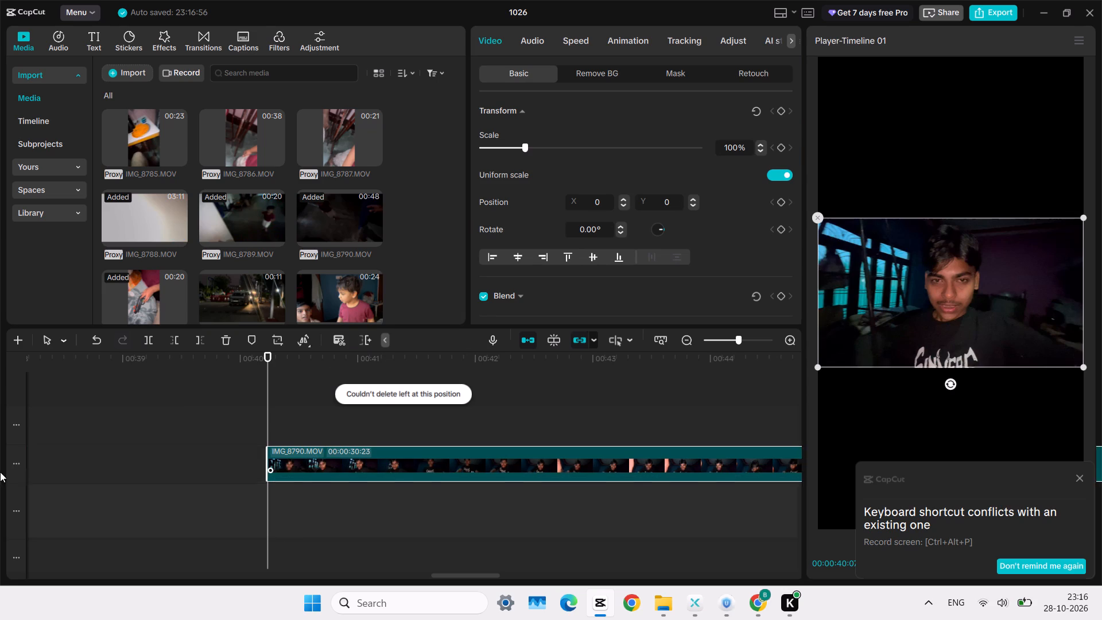
pyautogui.moveTo(0, 472); pyautogui.dragTo(0, 501)
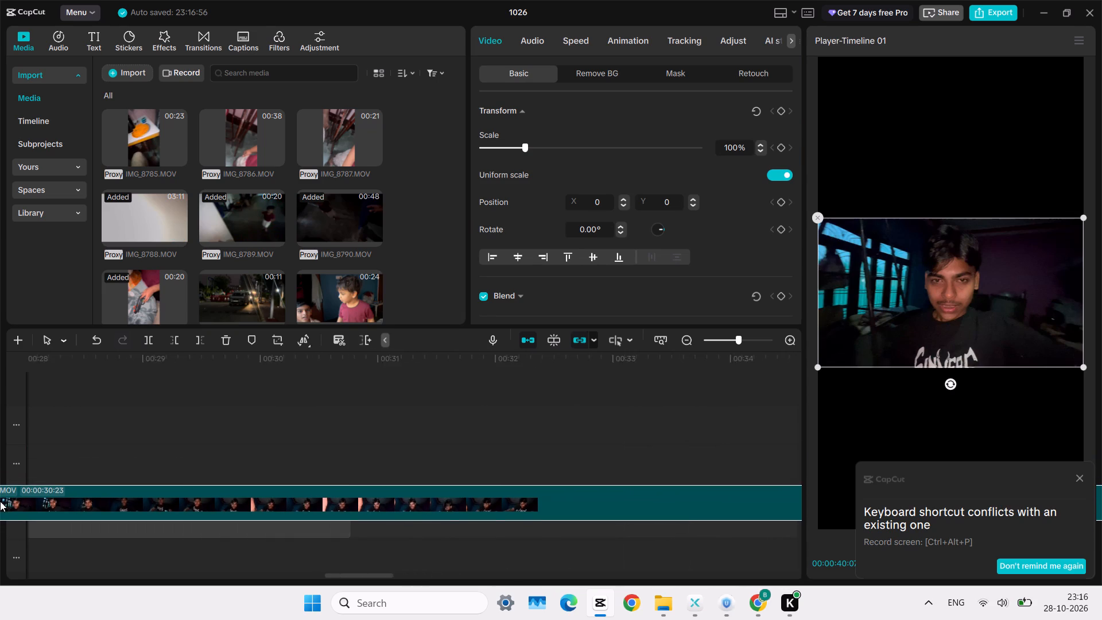
pyautogui.moveTo(0, 501); pyautogui.dragTo(514, 457)
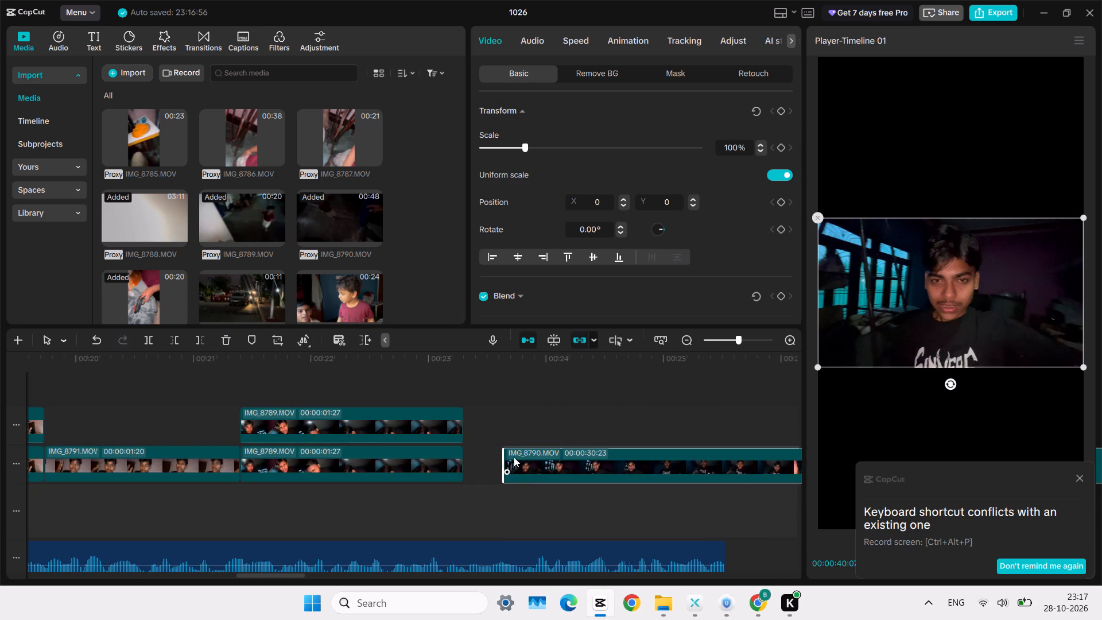
pyautogui.moveTo(514, 457); pyautogui.dragTo(499, 472)
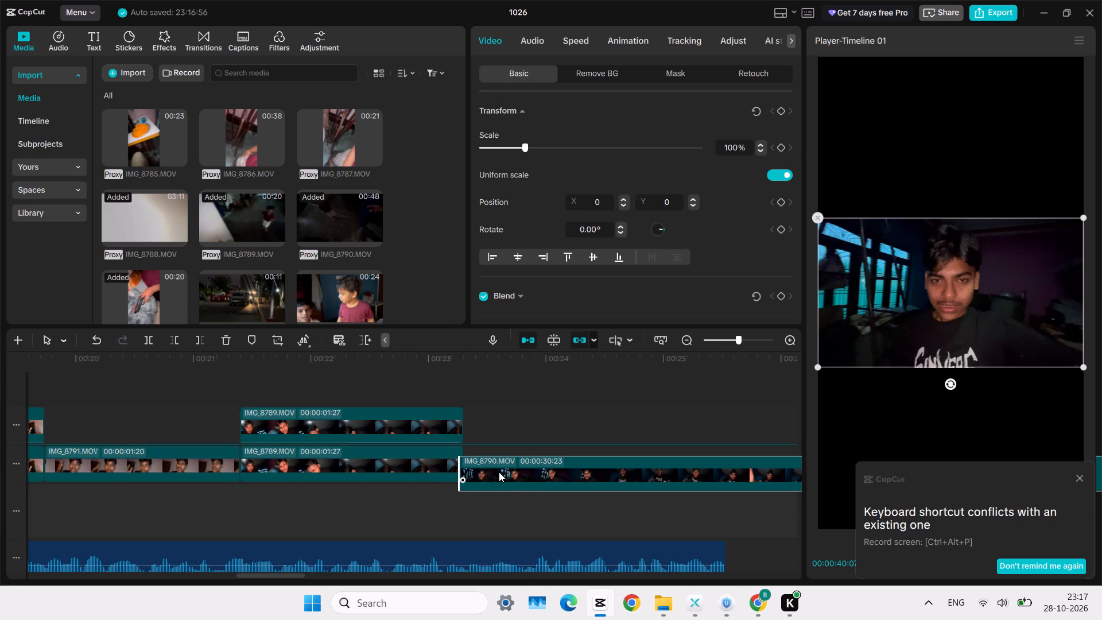
pyautogui.moveTo(499, 472); pyautogui.dragTo(502, 472)
# Play IMG_8790 and trim its end to the end of the audio at 00:00:25:16, making the clip 00:00:02:07.
pyautogui.click(465, 392)
pyautogui.press('space')
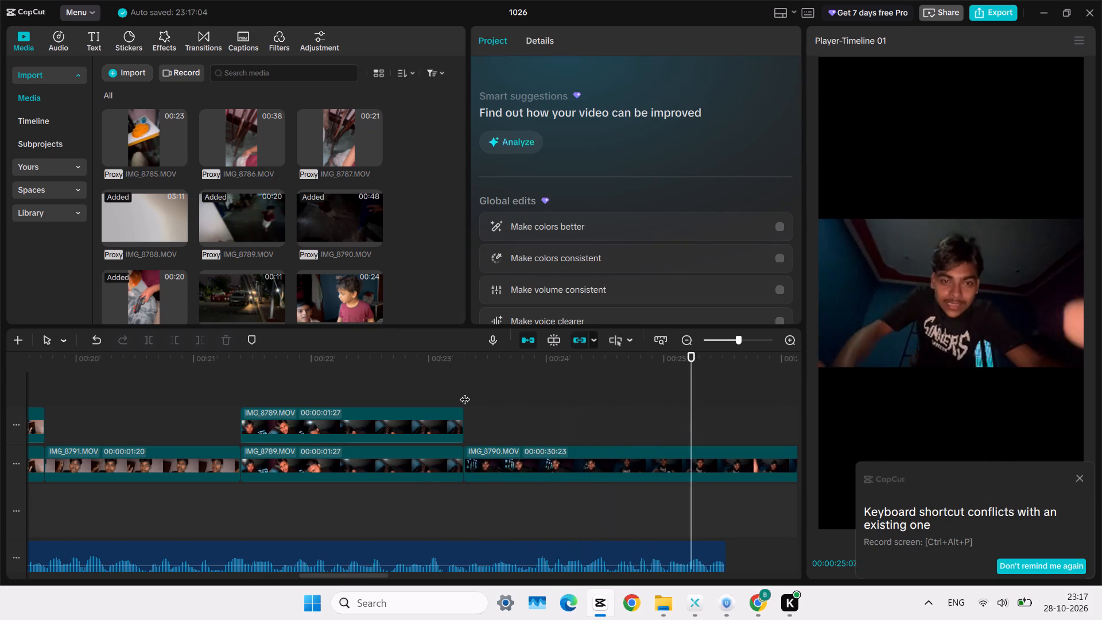
pyautogui.press('space')
pyautogui.click(666, 497)
pyautogui.moveTo(666, 497); pyautogui.dragTo(727, 499)
pyautogui.click(660, 452)
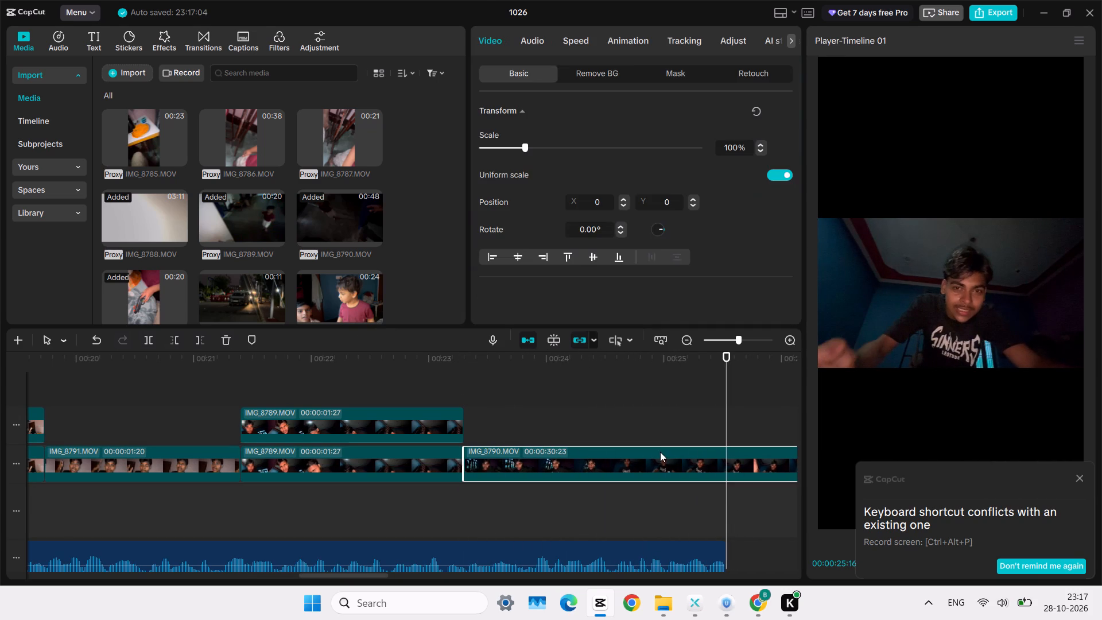
pyautogui.press('w')
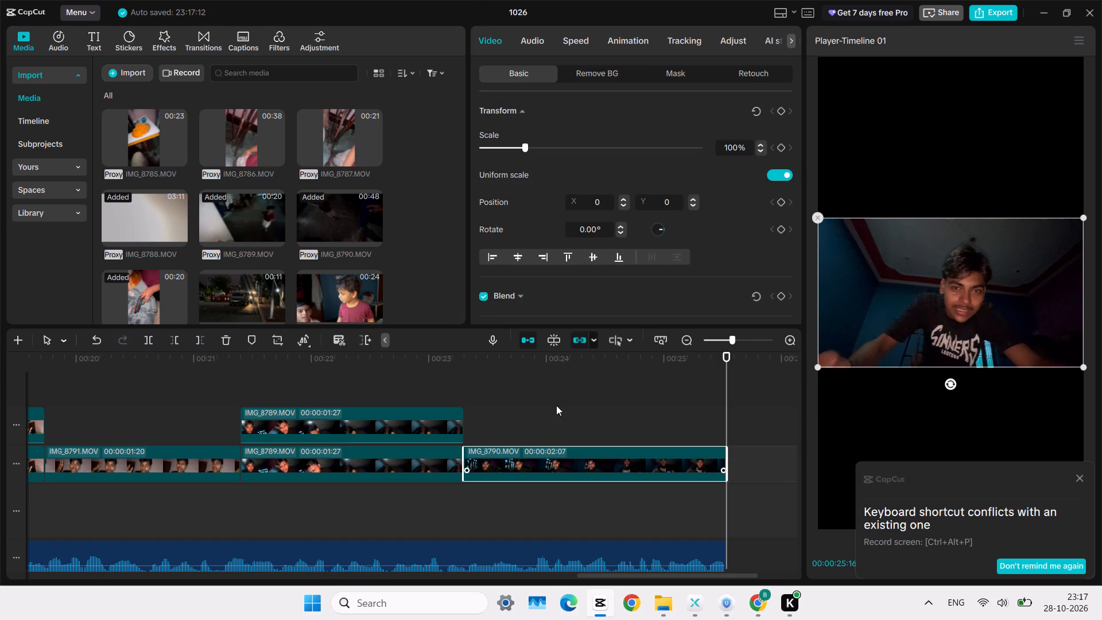
# Return to the start of the timeline and apply the Zoom 1 entrance animation to the first clip, IMG_8760.
pyautogui.doubleClick(556, 402)
pyautogui.click(173, 416)
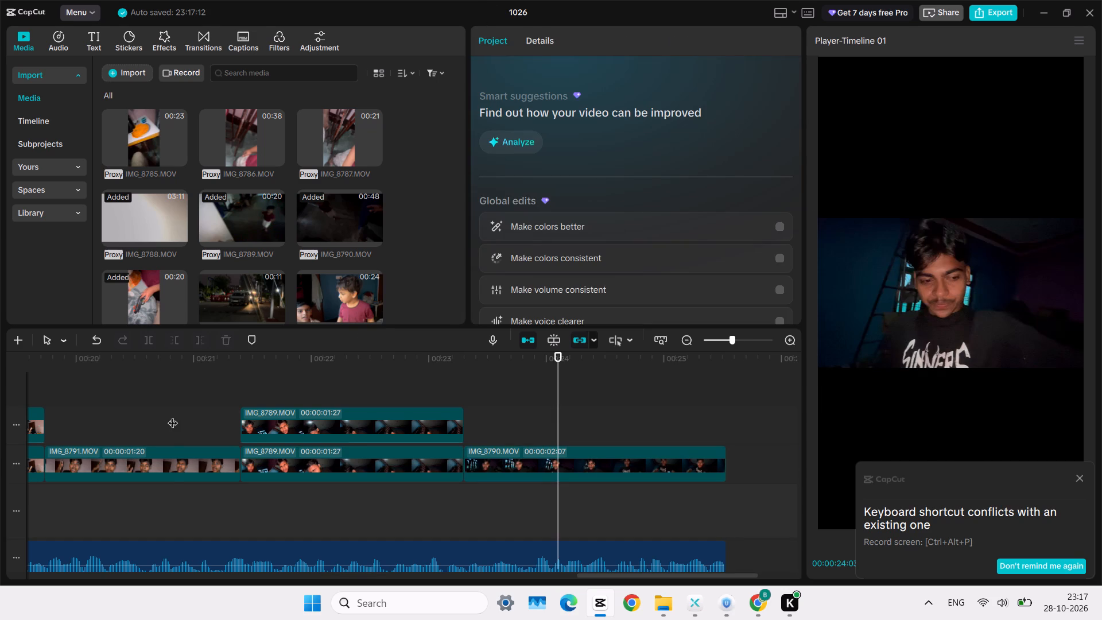
pyautogui.moveTo(173, 416); pyautogui.dragTo(0, 482)
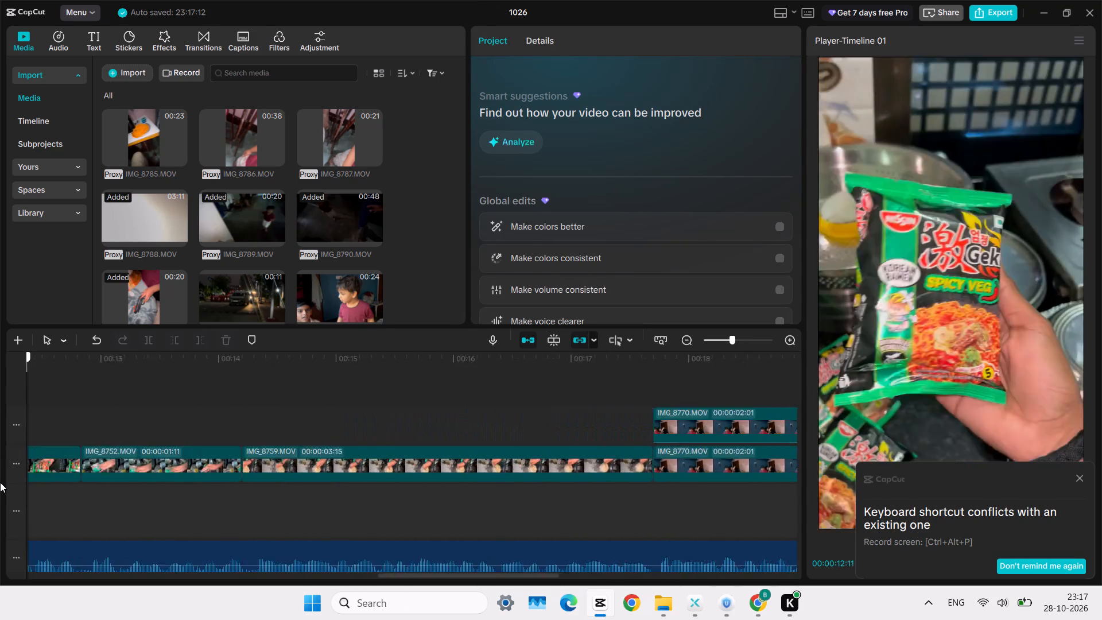
pyautogui.moveTo(0, 482); pyautogui.dragTo(0, 483)
pyautogui.click(114, 450)
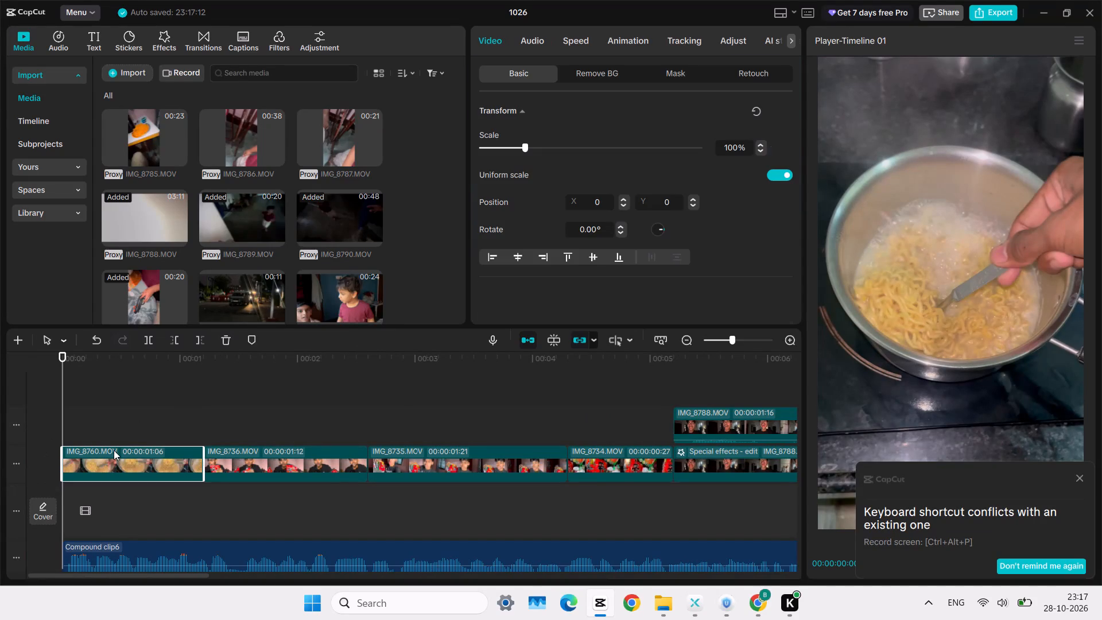
pyautogui.click(650, 41)
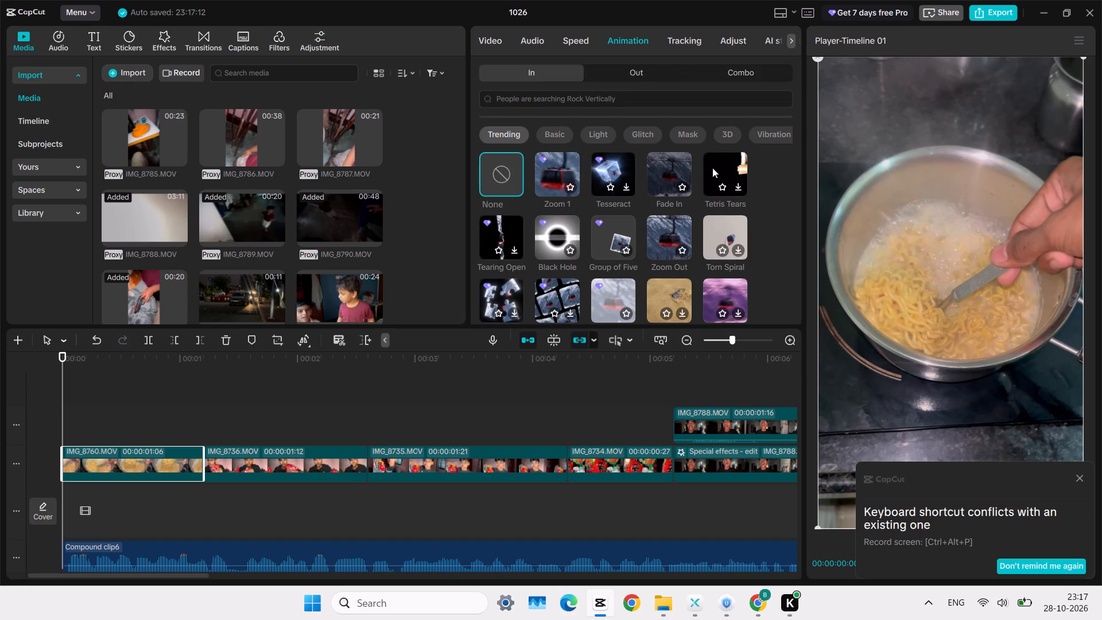
pyautogui.click(552, 184)
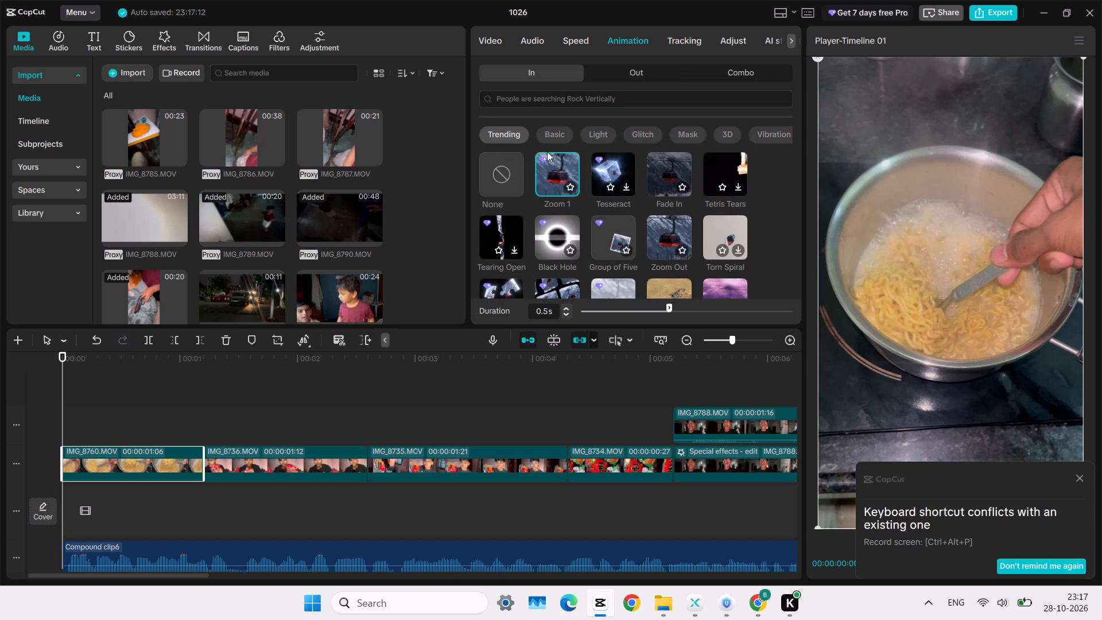
# Search the entrance animations for shaking, try Shake 1, and apply the Flash Shake animation to IMG_8760 instead.
pyautogui.click(559, 98)
pyautogui.click(631, 130)
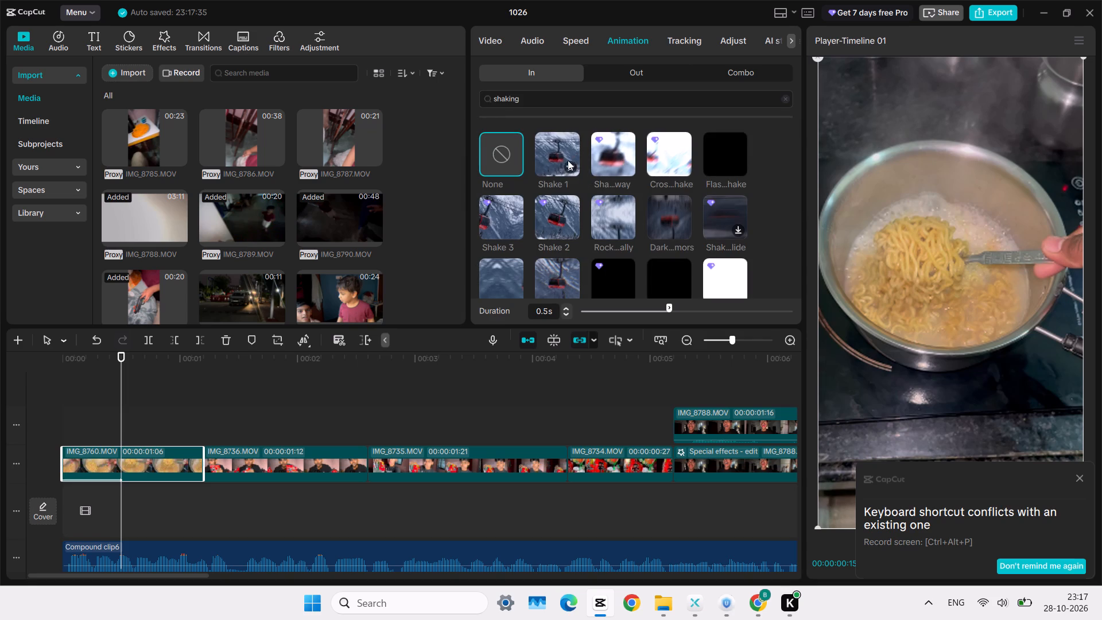
pyautogui.click(554, 153)
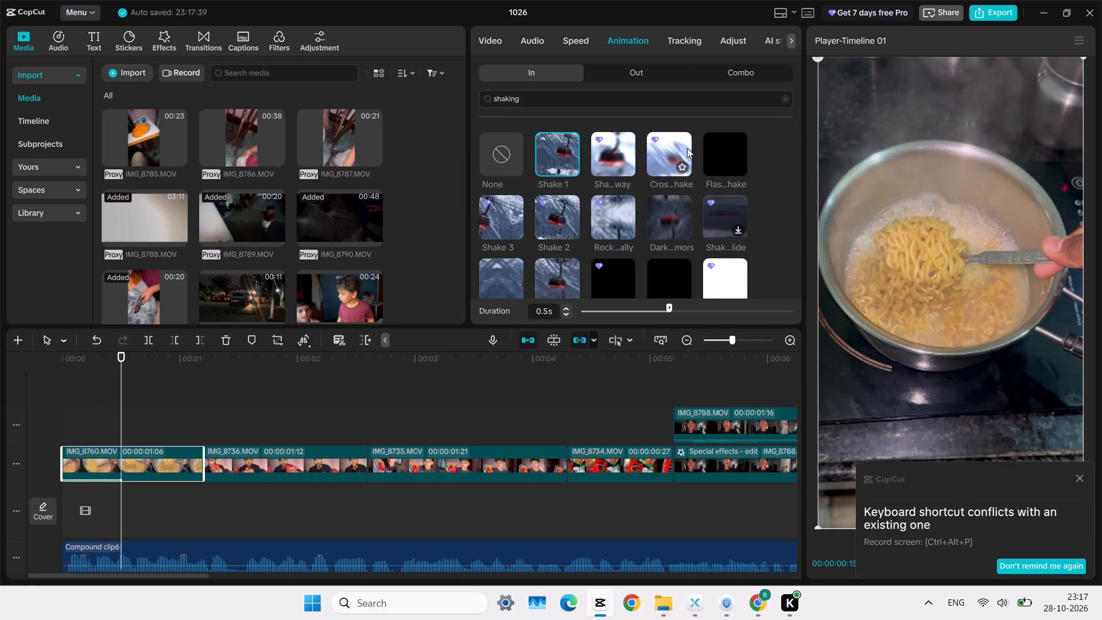
pyautogui.click(727, 147)
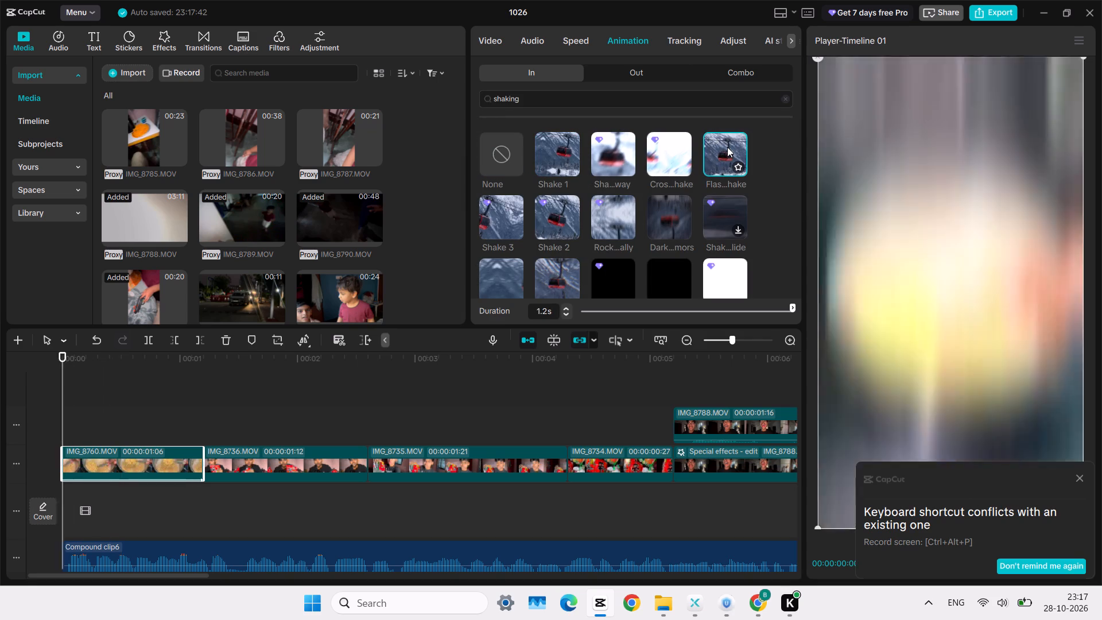
# Set the entrance animation's duration on IMG_8760 to 0.5 s.
pyautogui.tripleClick(565, 317)
pyautogui.tripleClick(565, 317)
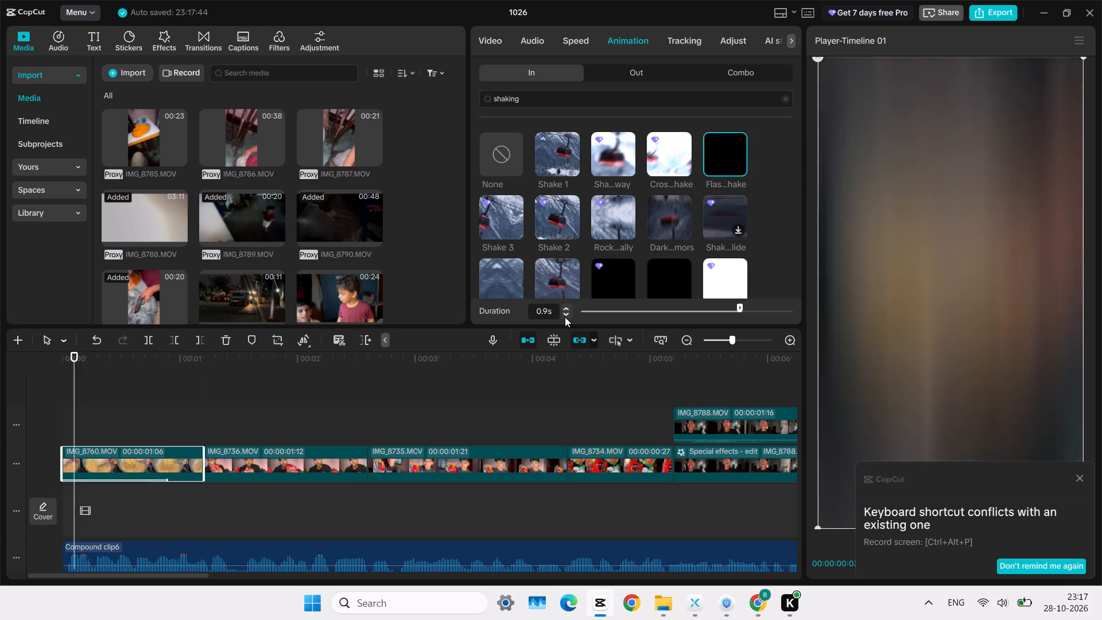
pyautogui.click(565, 317)
pyautogui.click(565, 317)
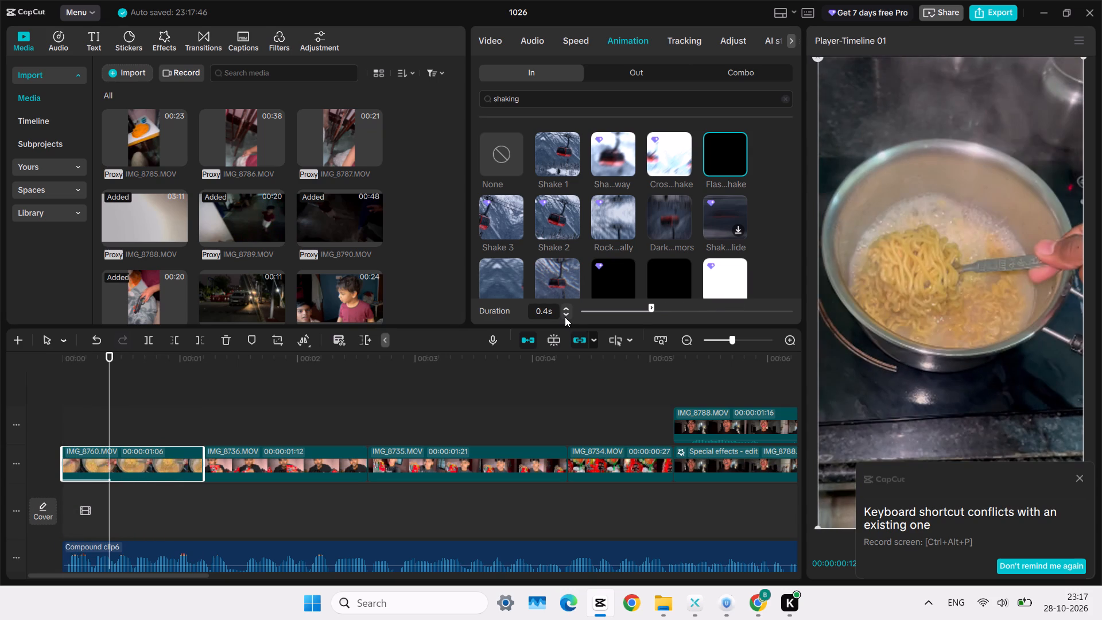
pyautogui.click(567, 307)
# Play the edit from the start and review the clip sequence up to IMG_8739.
pyautogui.click(367, 443)
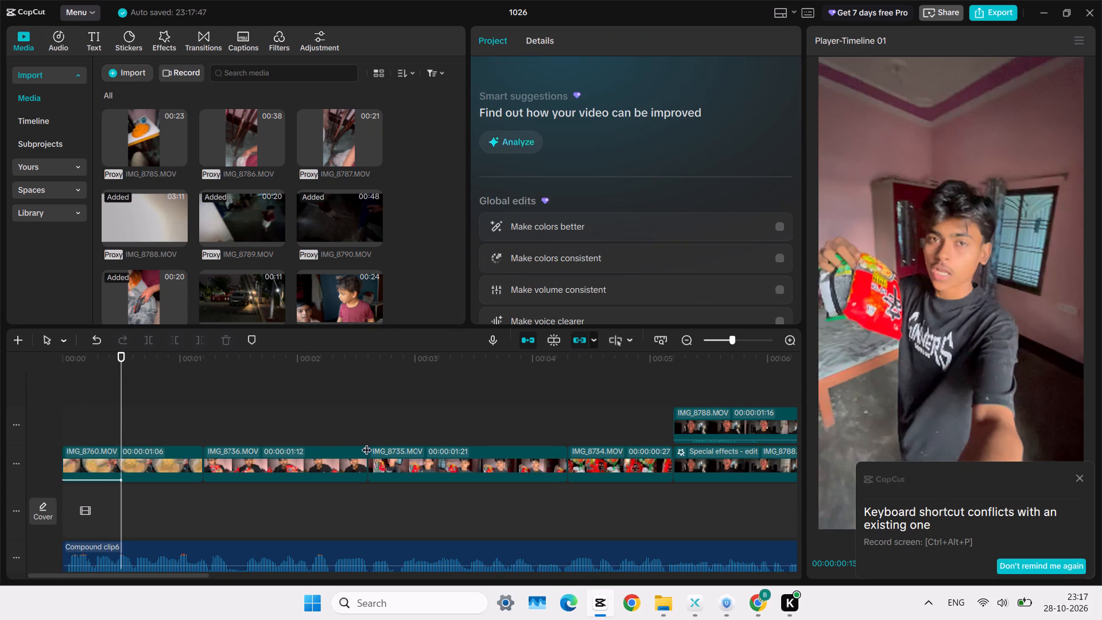
pyautogui.click(368, 436)
pyautogui.moveTo(368, 436); pyautogui.dragTo(0, 452)
pyautogui.press('space')
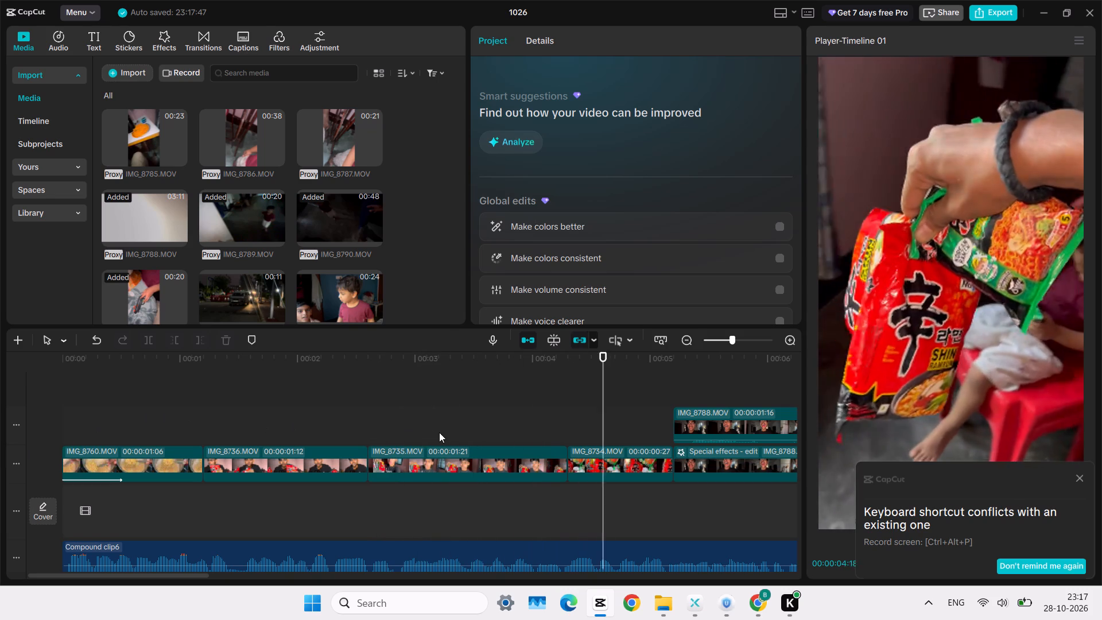
pyautogui.keyDown('ctrl'); pyautogui.scroll(-9, 439, 432); pyautogui.keyUp('ctrl')
pyautogui.hscroll(-1, 439, 432)
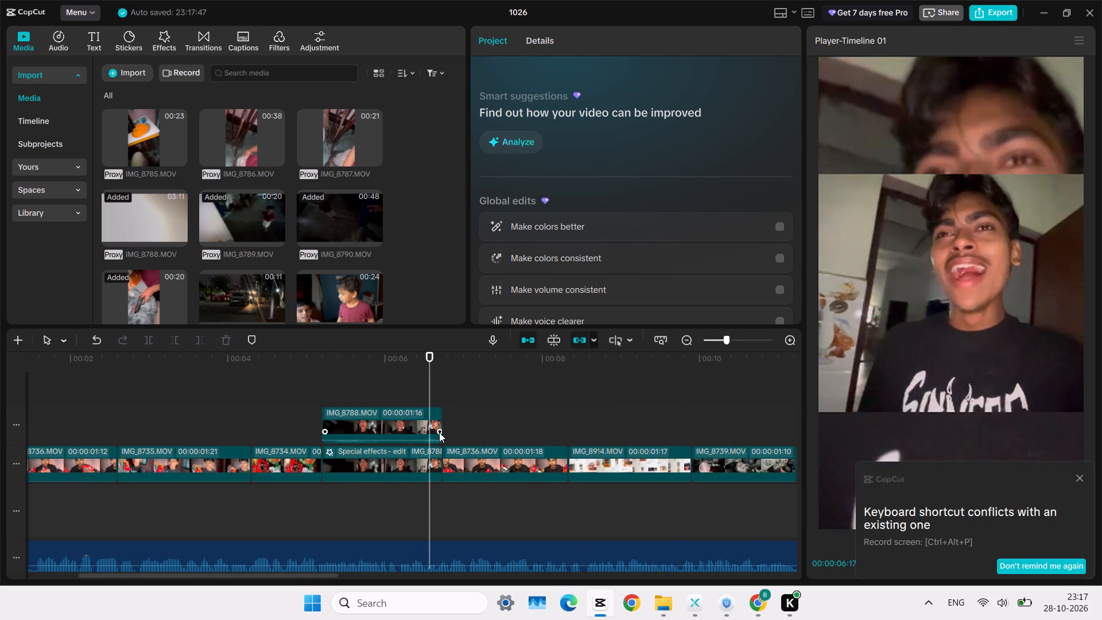
pyautogui.hscroll(-1, 556, 394)
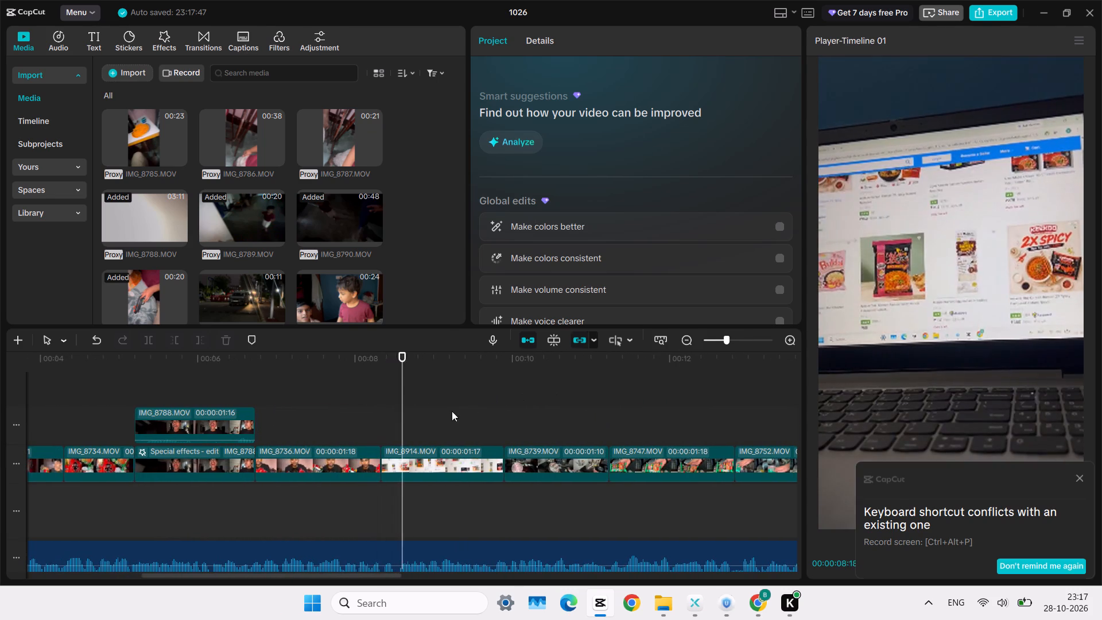
pyautogui.hscroll(-1, 566, 458)
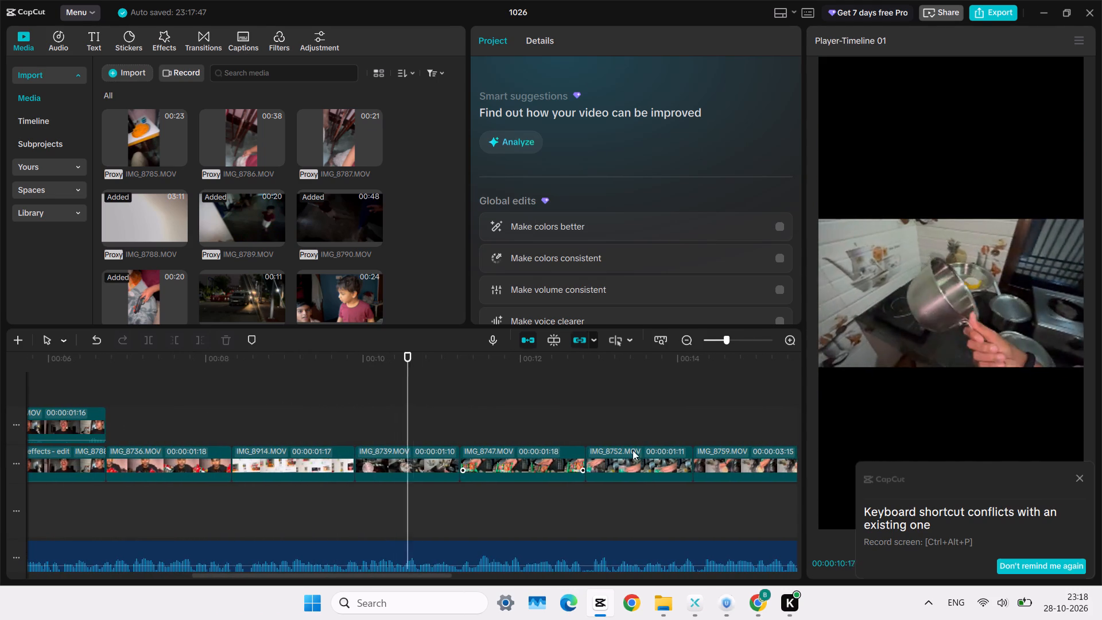
# Duplicate IMG_8739 onto the track above, aligned with the original clip's start at 00:00:09:27.
pyautogui.click(350, 413)
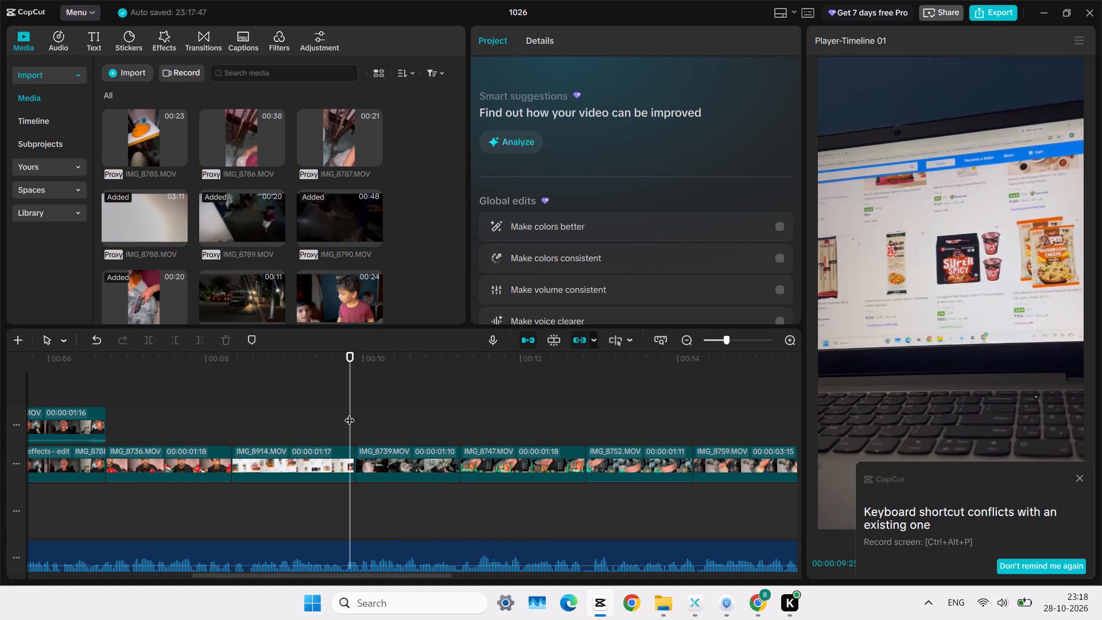
pyautogui.click(360, 414)
pyautogui.press('space')
pyautogui.keyDown('ctrl'); pyautogui.scroll(3, 360, 414); pyautogui.keyUp('ctrl')
pyautogui.click(360, 414)
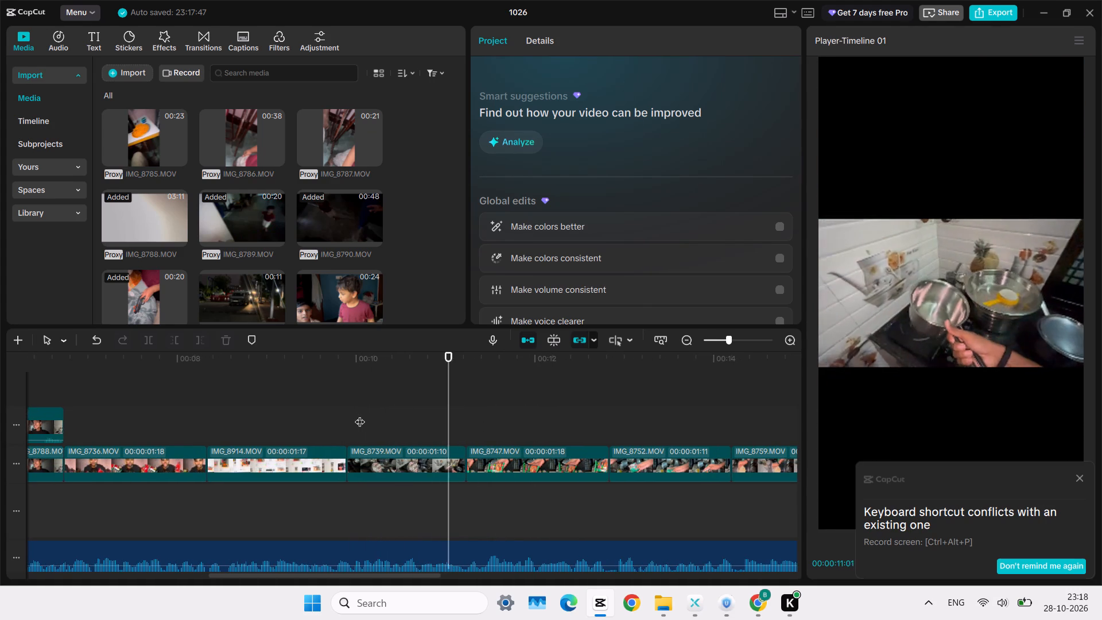
pyautogui.click(353, 412)
pyautogui.keyDown('ctrl'); pyautogui.scroll(13, 353, 412); pyautogui.keyUp('ctrl')
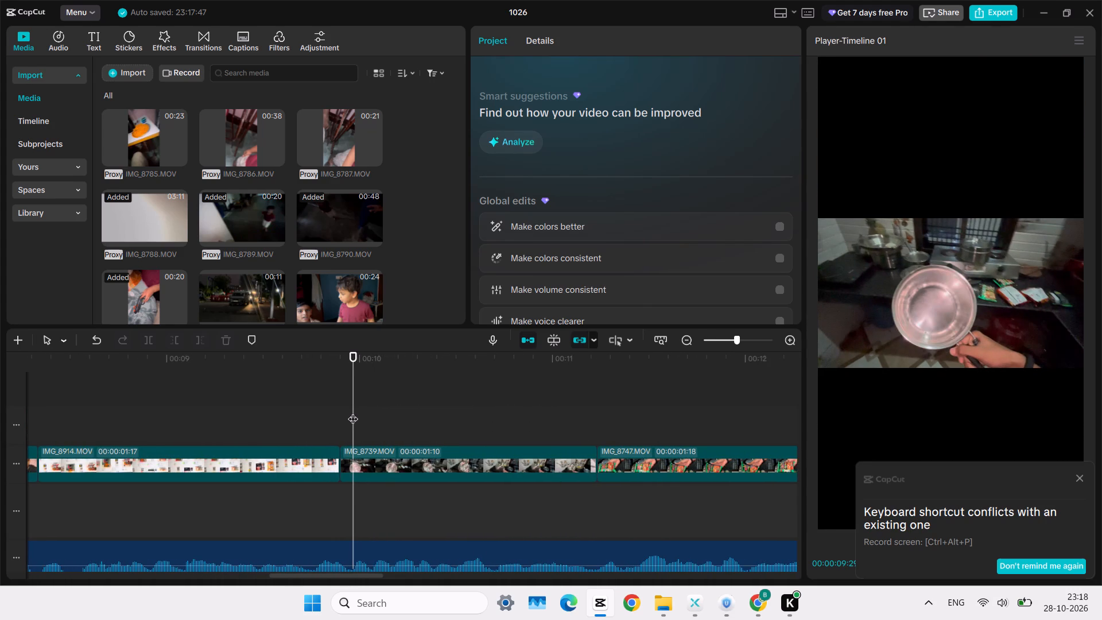
pyautogui.moveTo(353, 412); pyautogui.dragTo(340, 410)
pyautogui.click(375, 464)
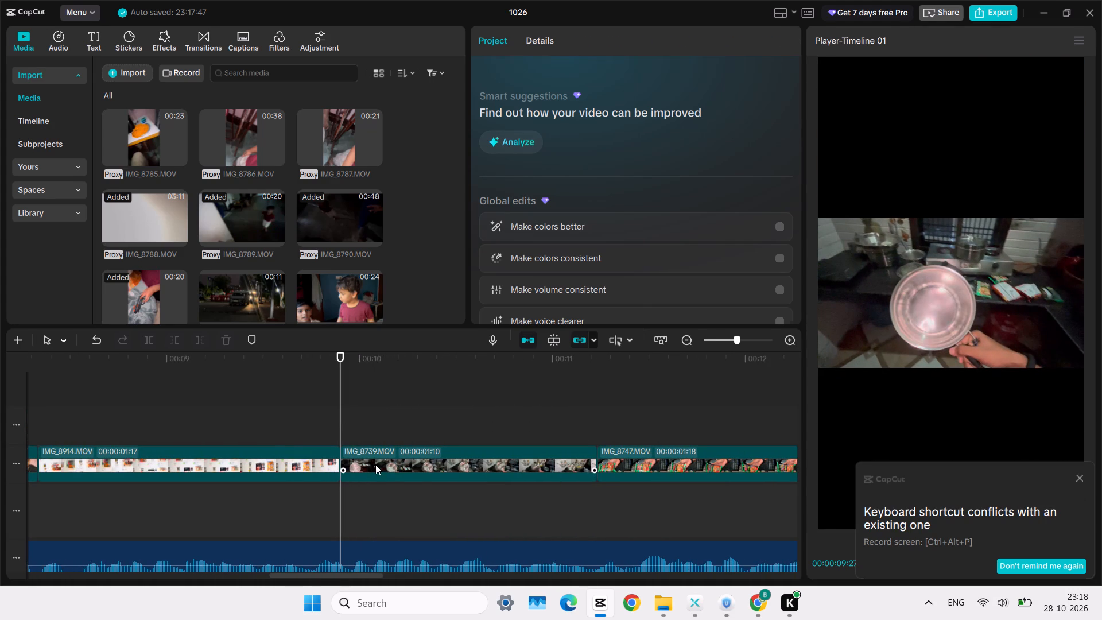
pyautogui.hotkey('ctrl', 'c')
pyautogui.hotkey('ctrl', 'v')
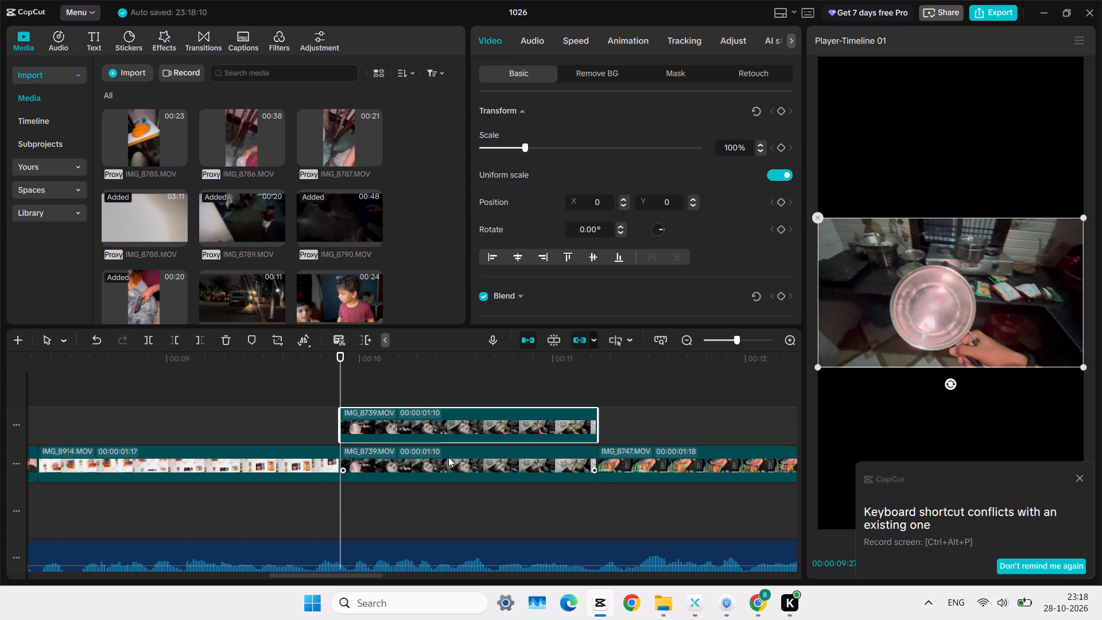
# Scale the main-track copy of IMG_8739 to 316% so it fills the vertical frame as a background.
pyautogui.click(449, 458)
pyautogui.moveTo(814, 368); pyautogui.dragTo(409, 619)
pyautogui.hscroll(-1, 630, 465)
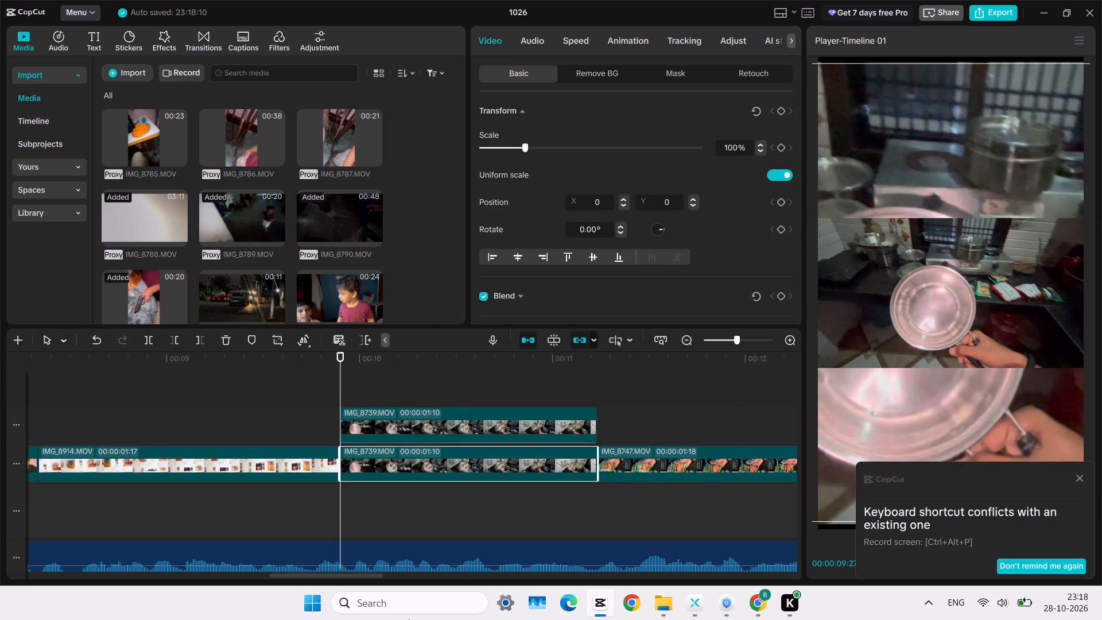
pyautogui.moveTo(409, 619); pyautogui.dragTo(398, 619)
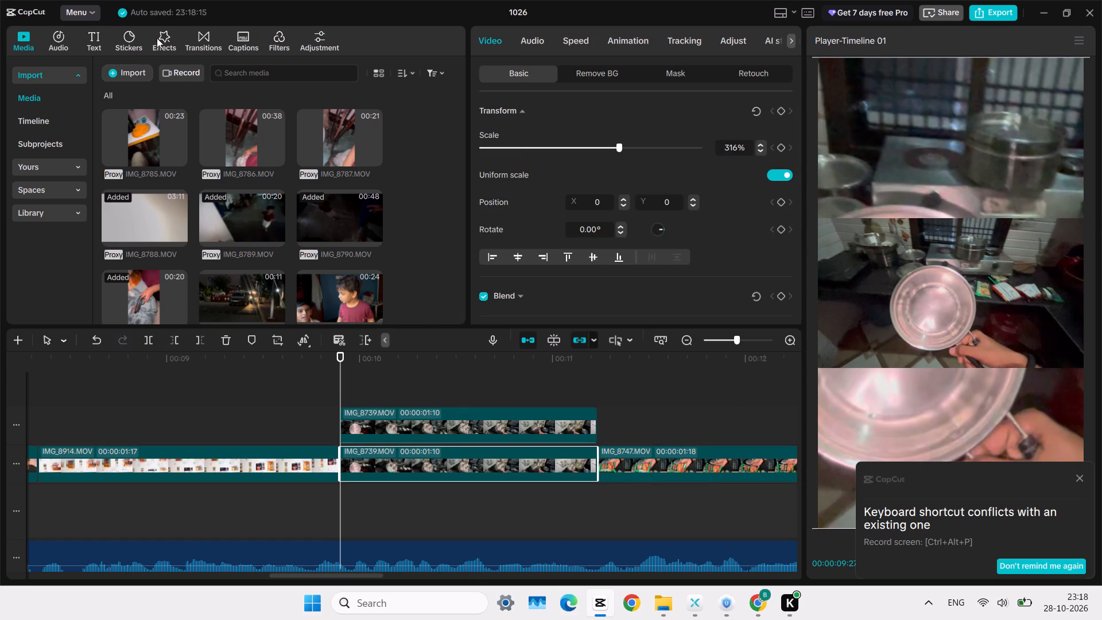
# Add the Blur video effect at the start of IMG_8739, layered between the main-track clip and the upper copy.
pyautogui.click(157, 33)
pyautogui.click(162, 42)
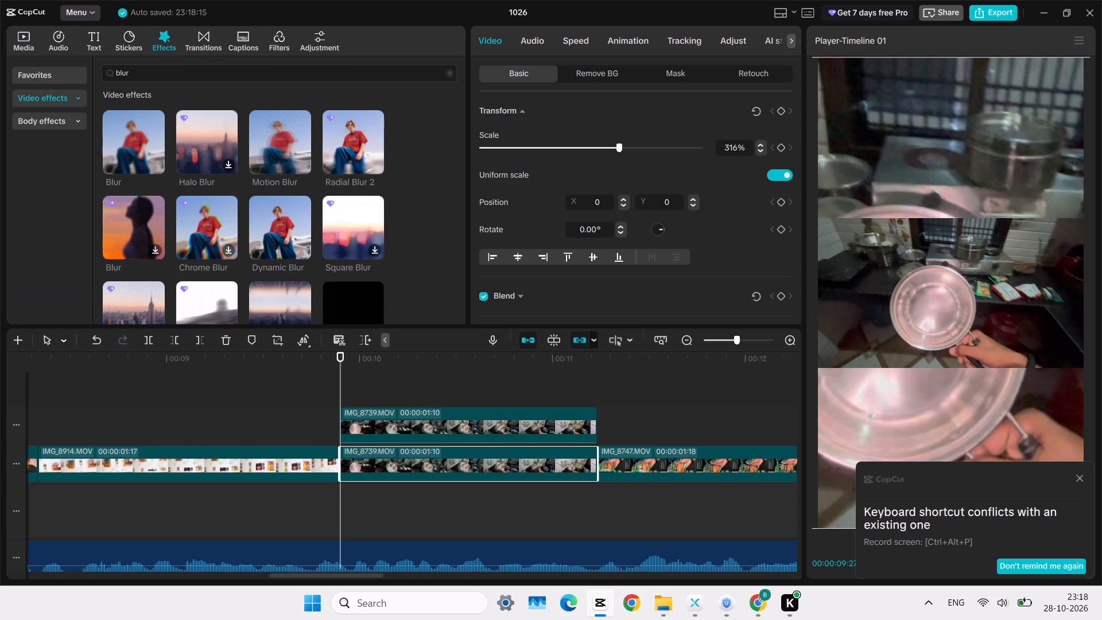
pyautogui.moveTo(137, 135); pyautogui.dragTo(339, 472)
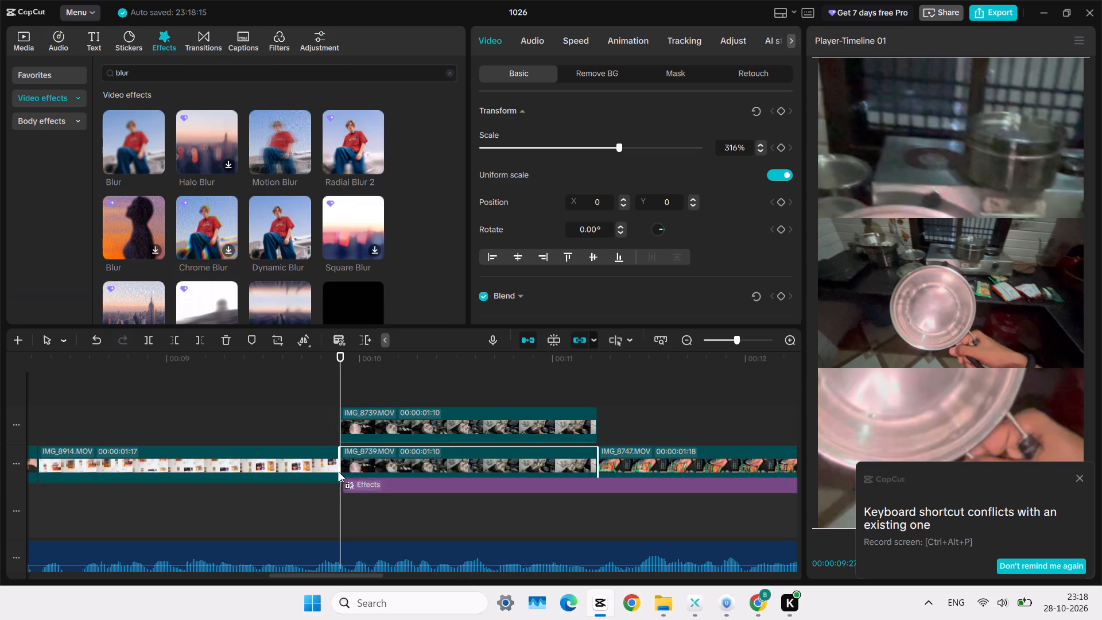
pyautogui.moveTo(339, 472); pyautogui.dragTo(338, 442)
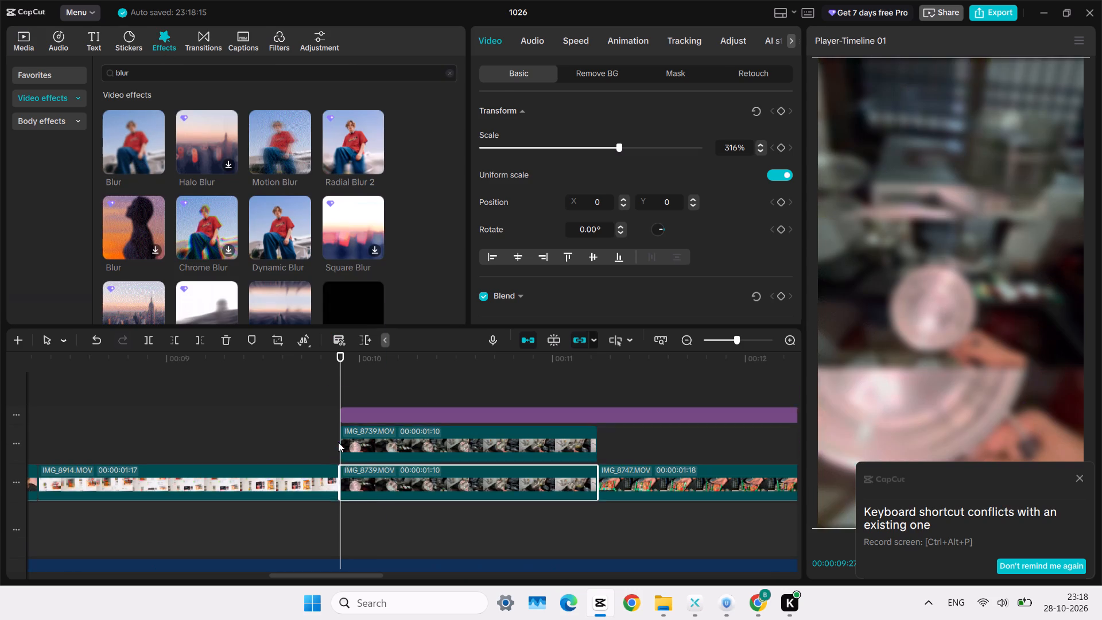
pyautogui.moveTo(358, 414); pyautogui.dragTo(358, 472)
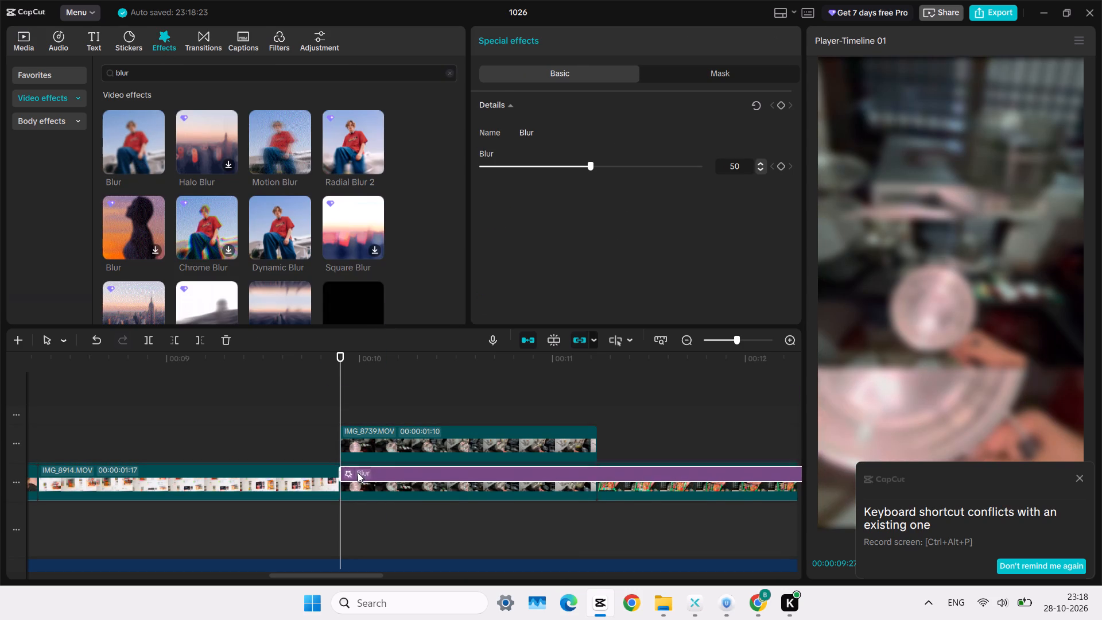
pyautogui.moveTo(358, 472); pyautogui.dragTo(358, 471)
# Trim the end of the Blur effect to where IMG_8739 ends, at 00:00:11:07.
pyautogui.click(597, 398)
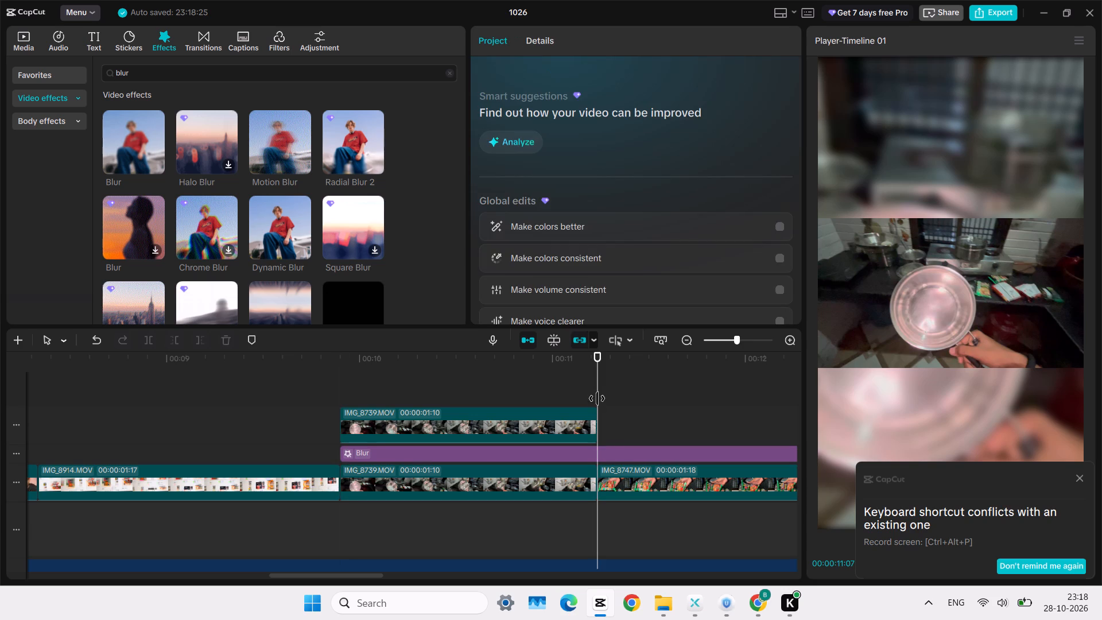
pyautogui.click(607, 456)
pyautogui.press('w')
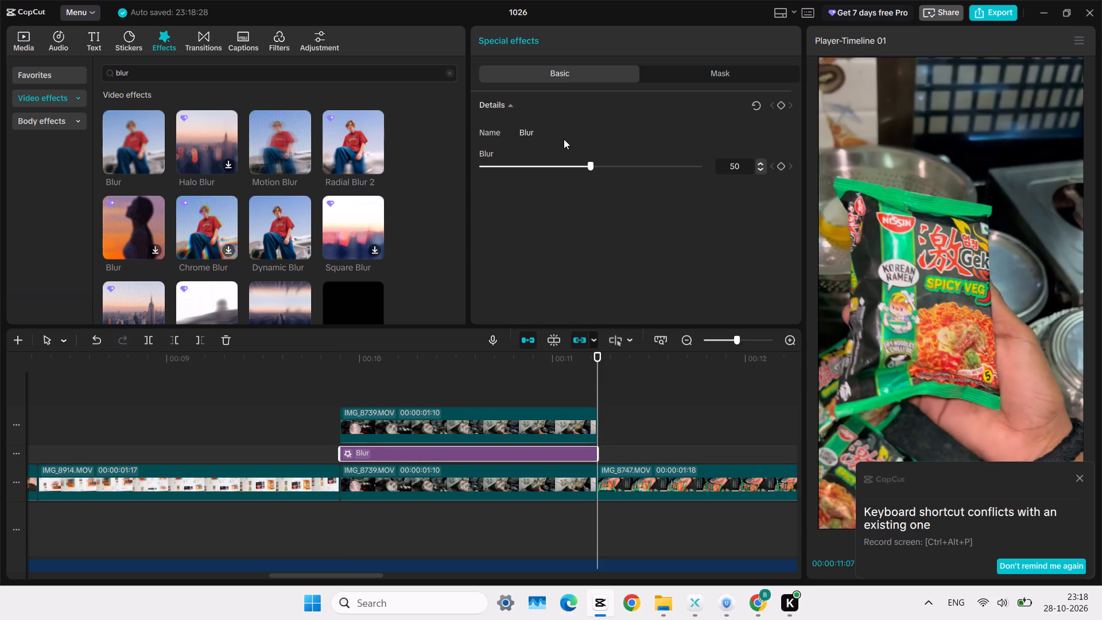
# Set the Blur effect's strength to 17 and preview the blurred background on IMG_8739.
pyautogui.click(520, 165)
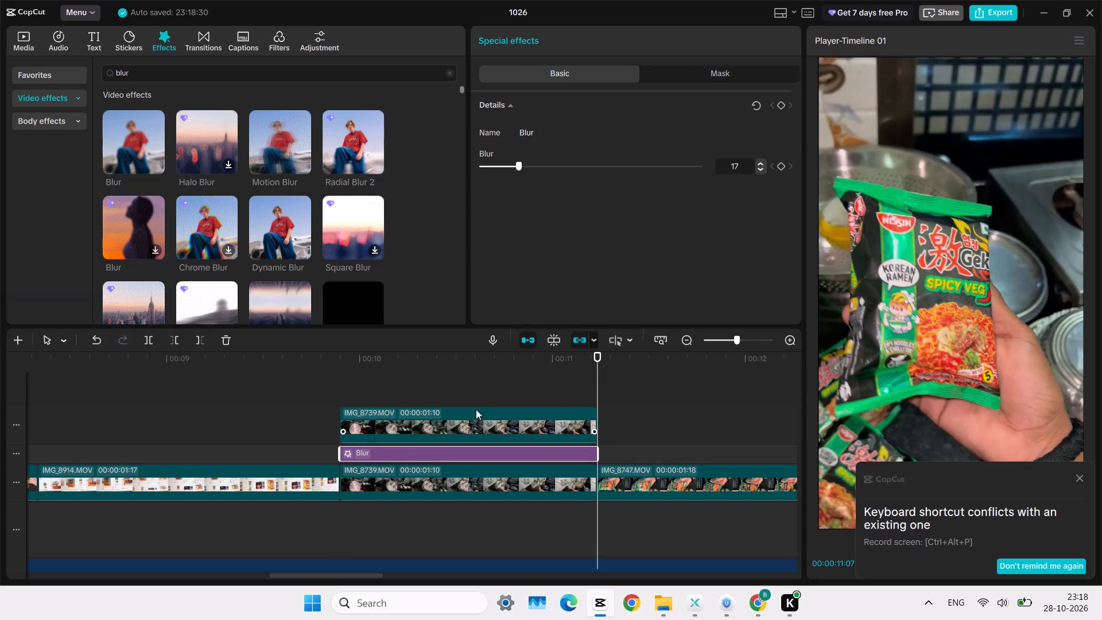
pyautogui.click(476, 409)
pyautogui.click(476, 396)
pyautogui.click(509, 452)
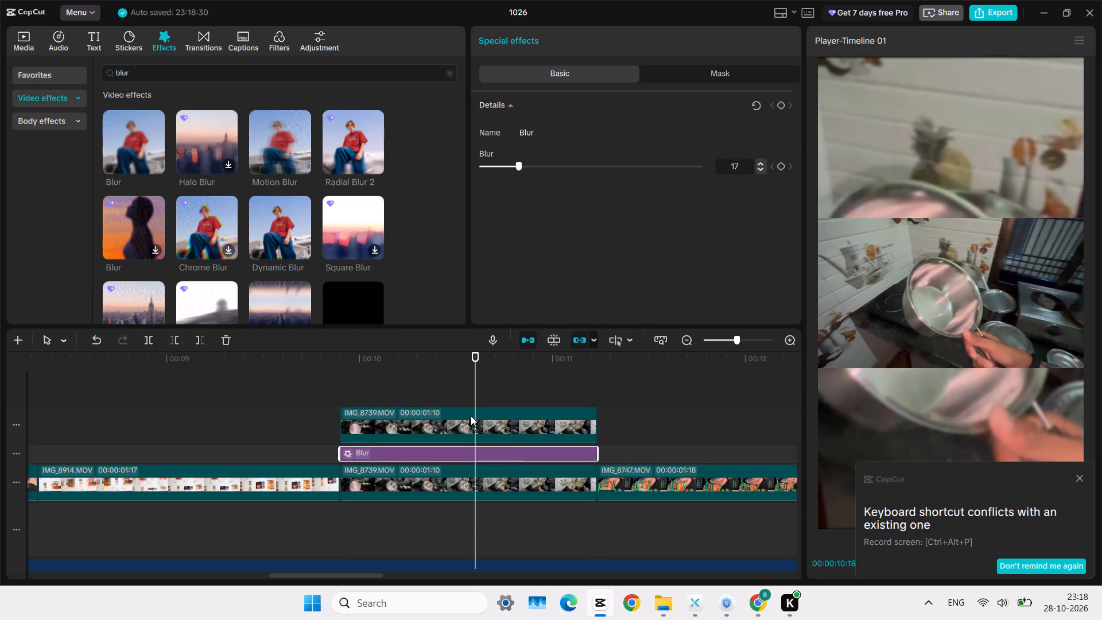
pyautogui.click(376, 384)
pyautogui.press('space')
pyautogui.click(376, 384)
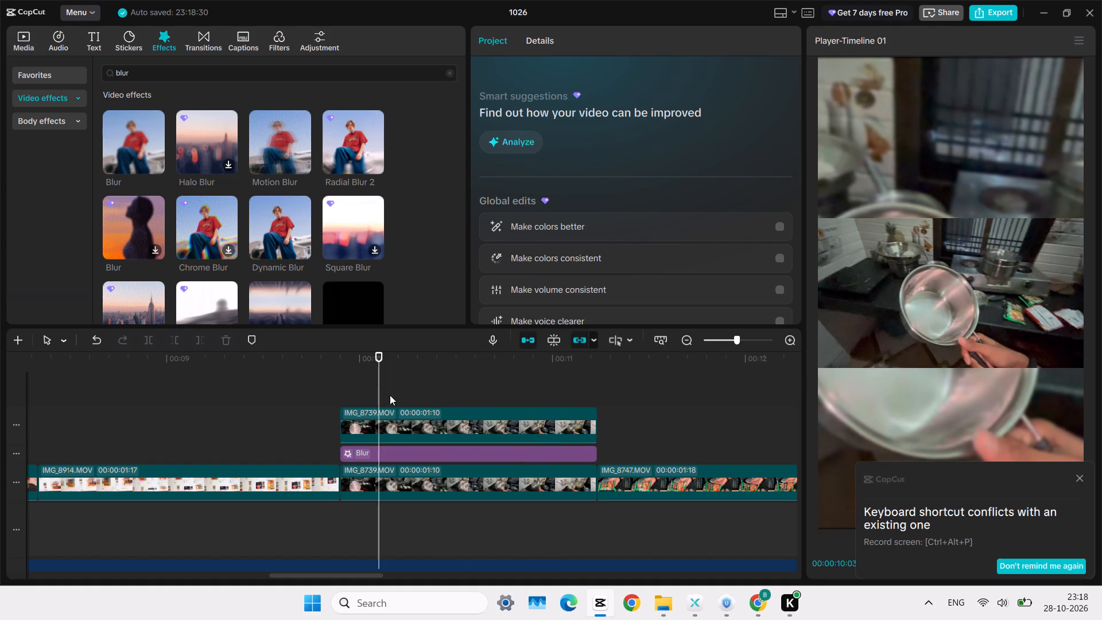
# Enlarge the upper copy of IMG_8739 to about twice its size over the blurred background.
pyautogui.click(419, 423)
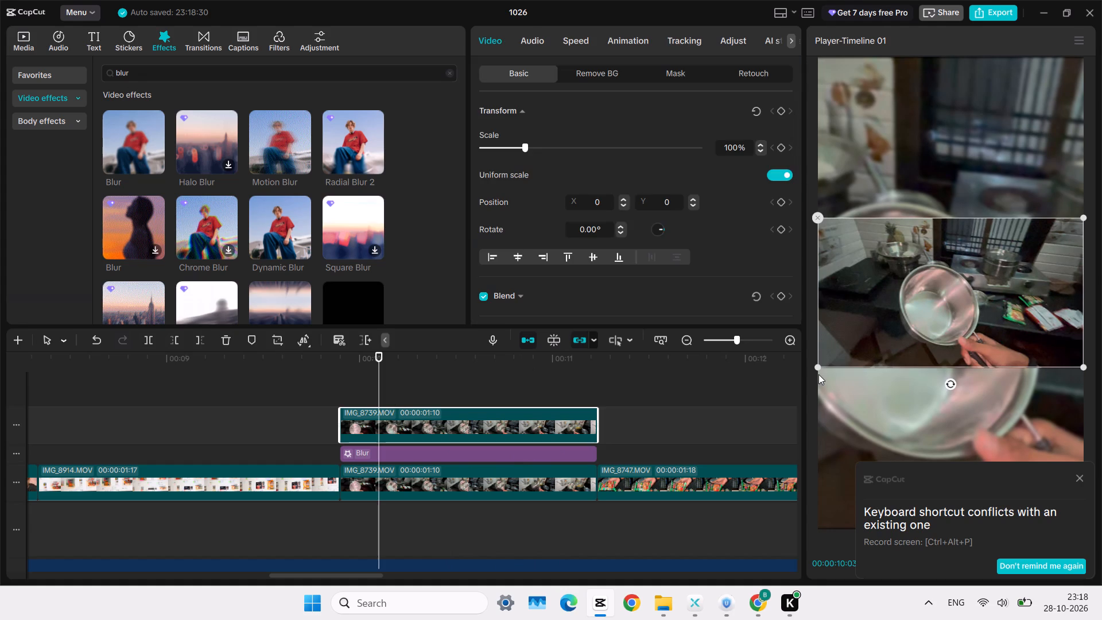
pyautogui.moveTo(815, 365); pyautogui.dragTo(616, 459)
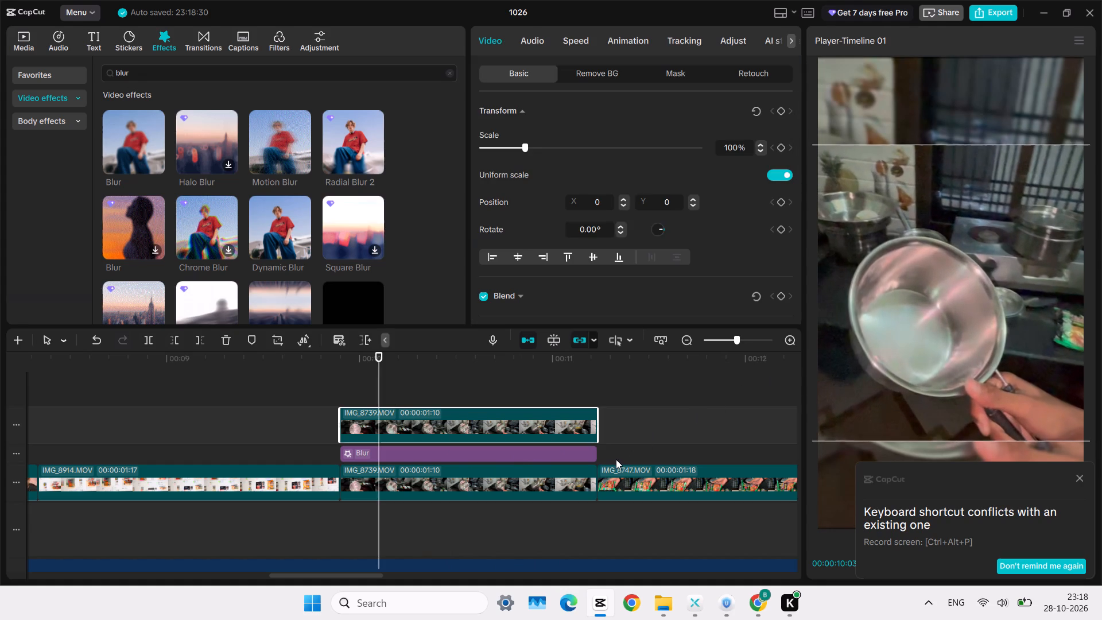
pyautogui.moveTo(616, 459); pyautogui.dragTo(616, 459)
# Play the edit from just before IMG_8739 and review the following clips through the layered IMG_8770 section.
pyautogui.click(320, 406)
pyautogui.press('space')
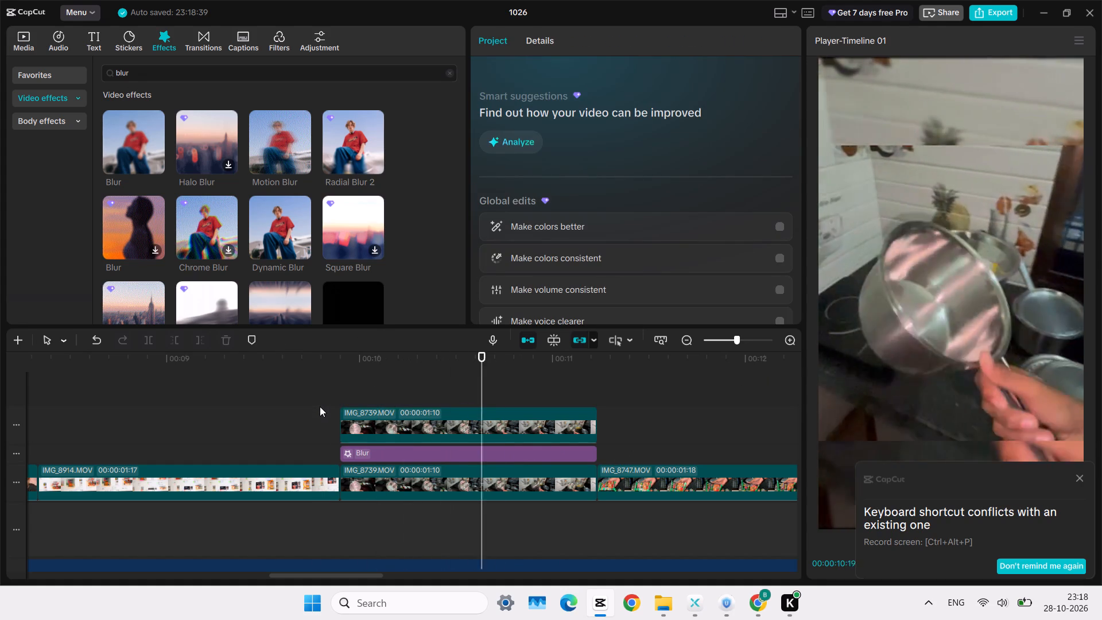
pyautogui.hscroll(-1, 770, 402)
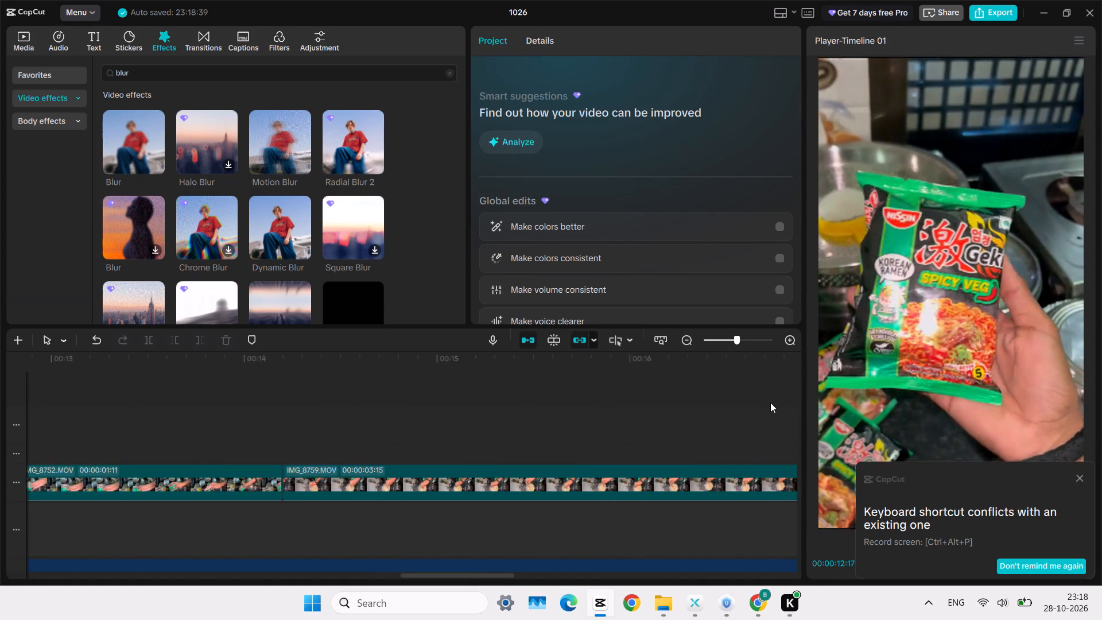
pyautogui.hscroll(-1, 770, 402)
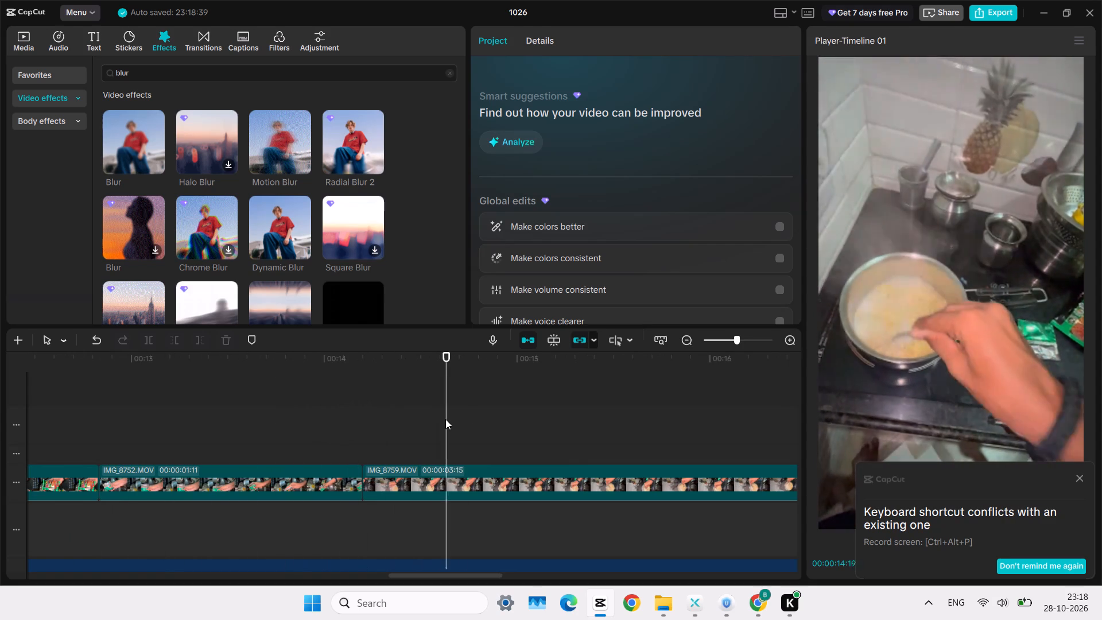
pyautogui.hscroll(-1, 445, 419)
pyautogui.keyDown('ctrl'); pyautogui.scroll(-13, 445, 419); pyautogui.keyUp('ctrl')
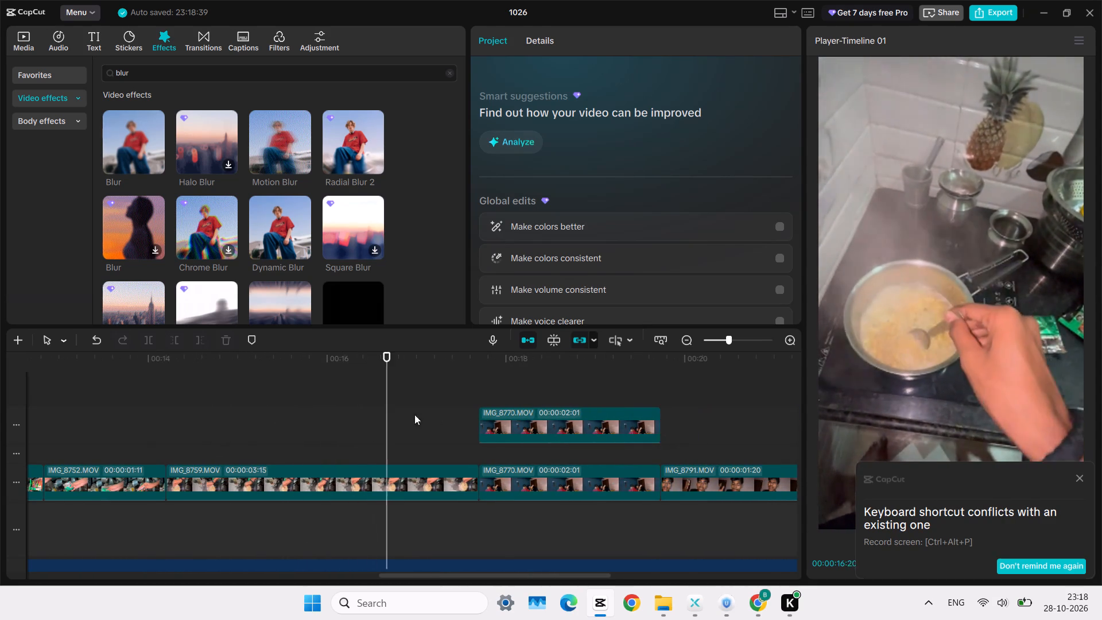
pyautogui.hscroll(-1, 532, 404)
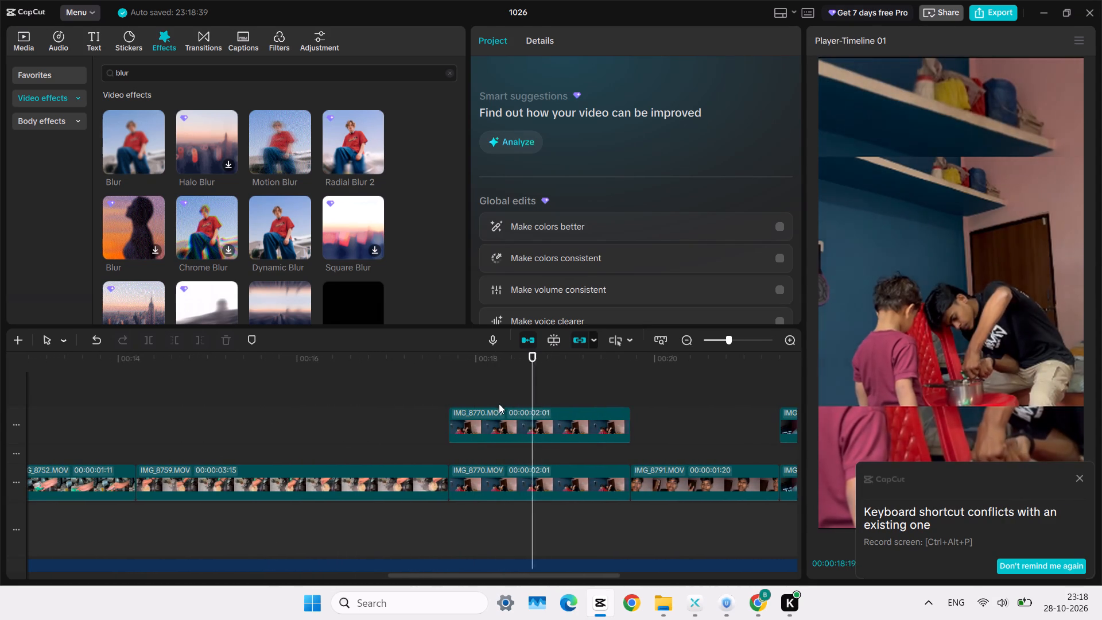
pyautogui.hscroll(-1, 537, 398)
# Enlarge the upper copy of IMG_8770 to 208%, reposition it to X -93, Y 99, and preview the clip.
pyautogui.click(406, 388)
pyautogui.click(455, 428)
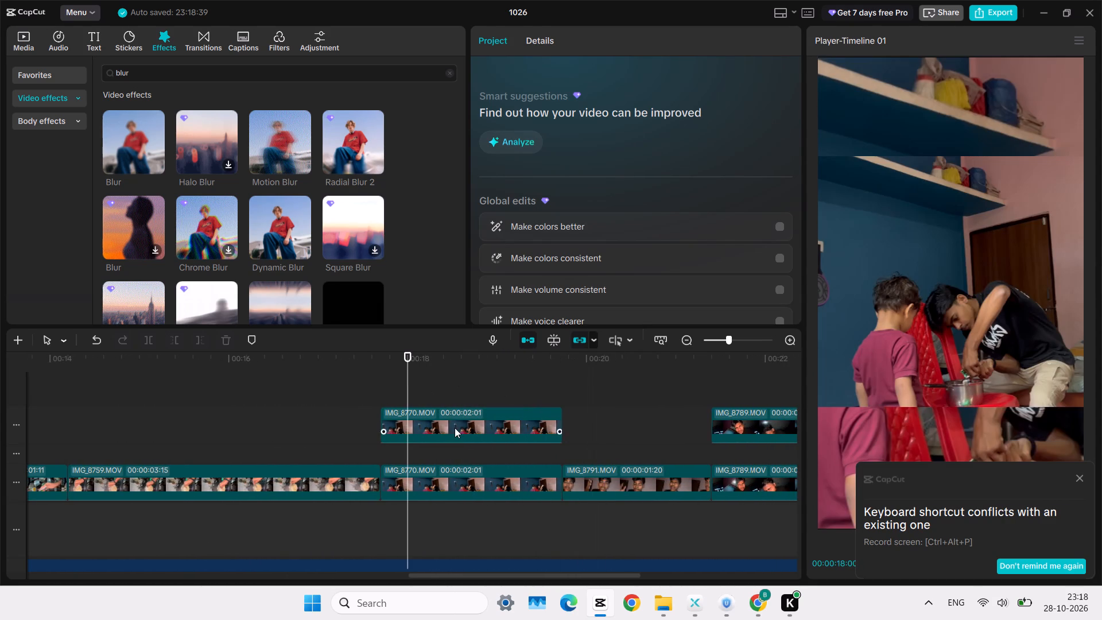
pyautogui.click(564, 145)
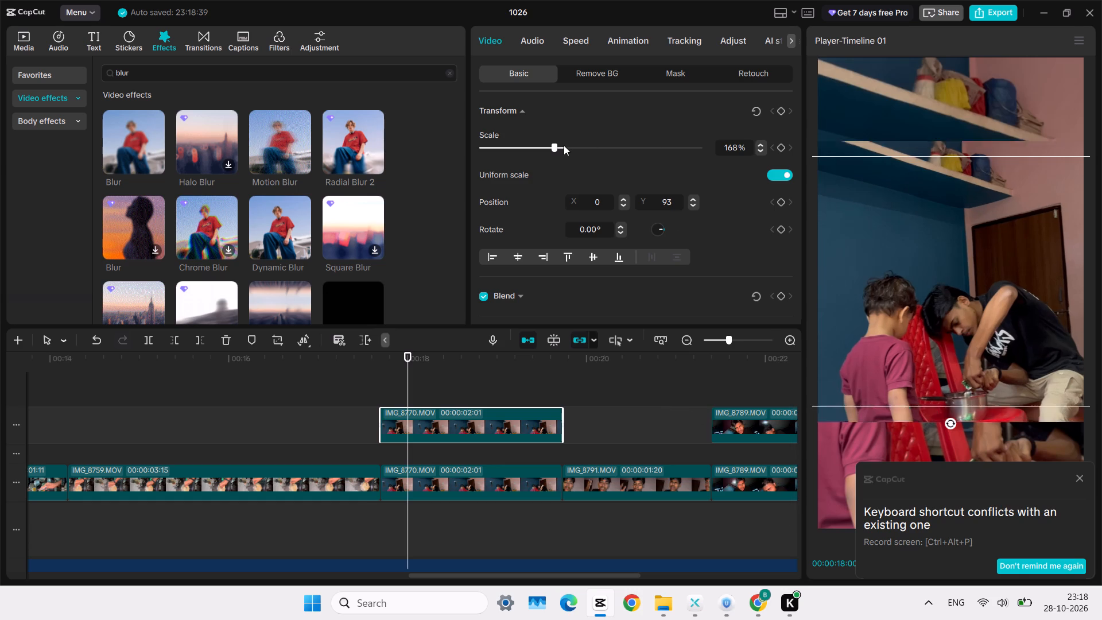
pyautogui.click(572, 146)
pyautogui.moveTo(861, 254); pyautogui.dragTo(849, 253)
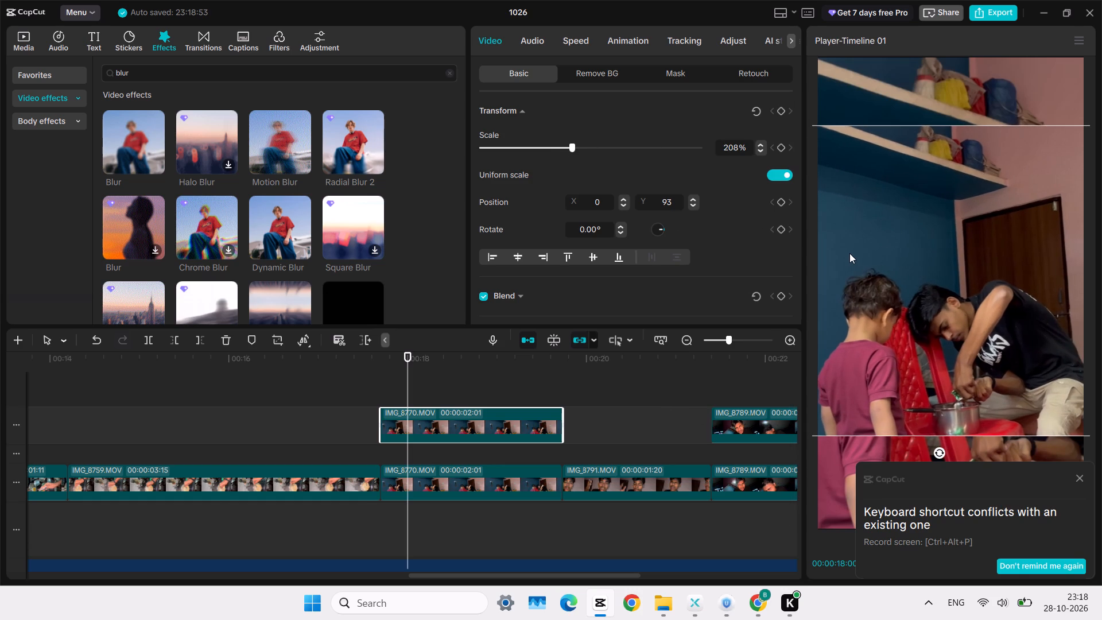
pyautogui.click(434, 385)
pyautogui.press('space')
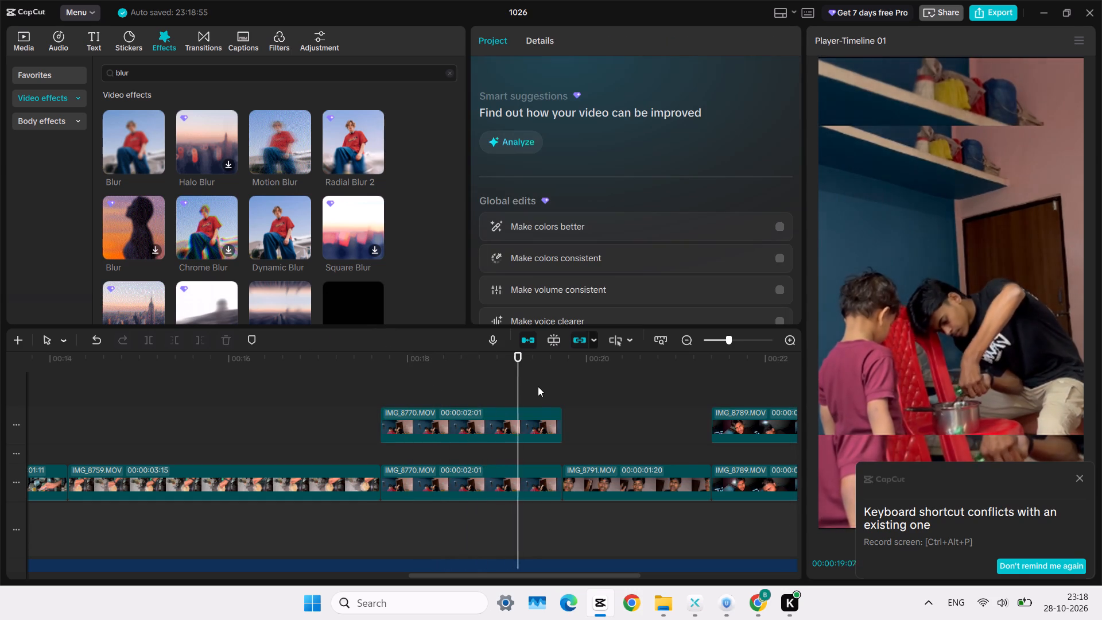
# Enlarge the lower copy of IMG_8789 to 316% so it fills the vertical frame as the background.
pyautogui.hscroll(-1, 538, 386)
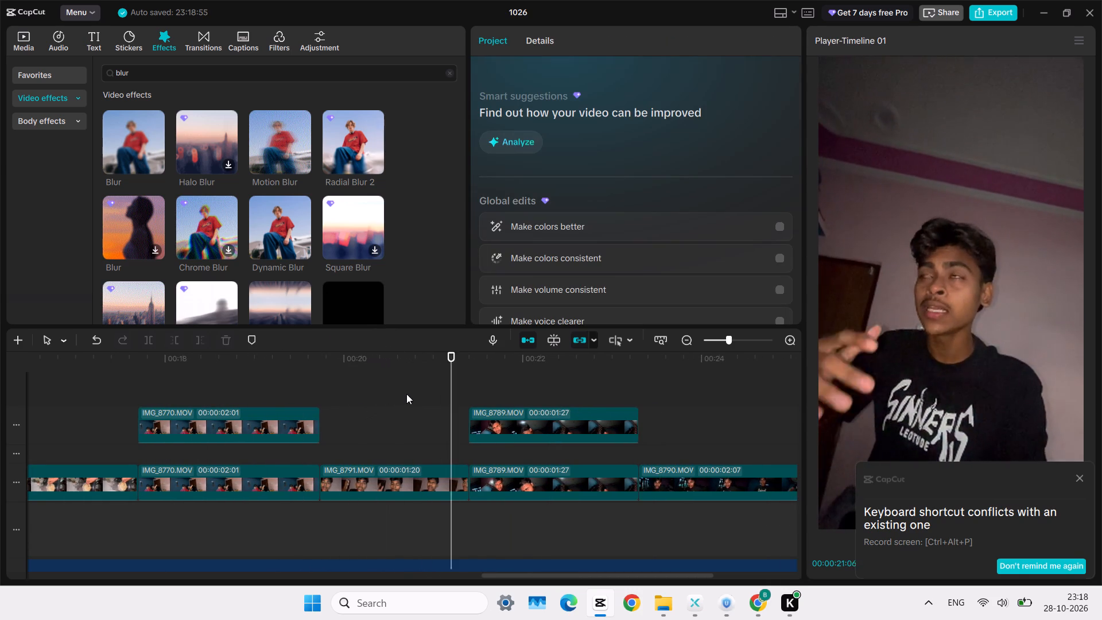
pyautogui.click(535, 380)
pyautogui.click(553, 424)
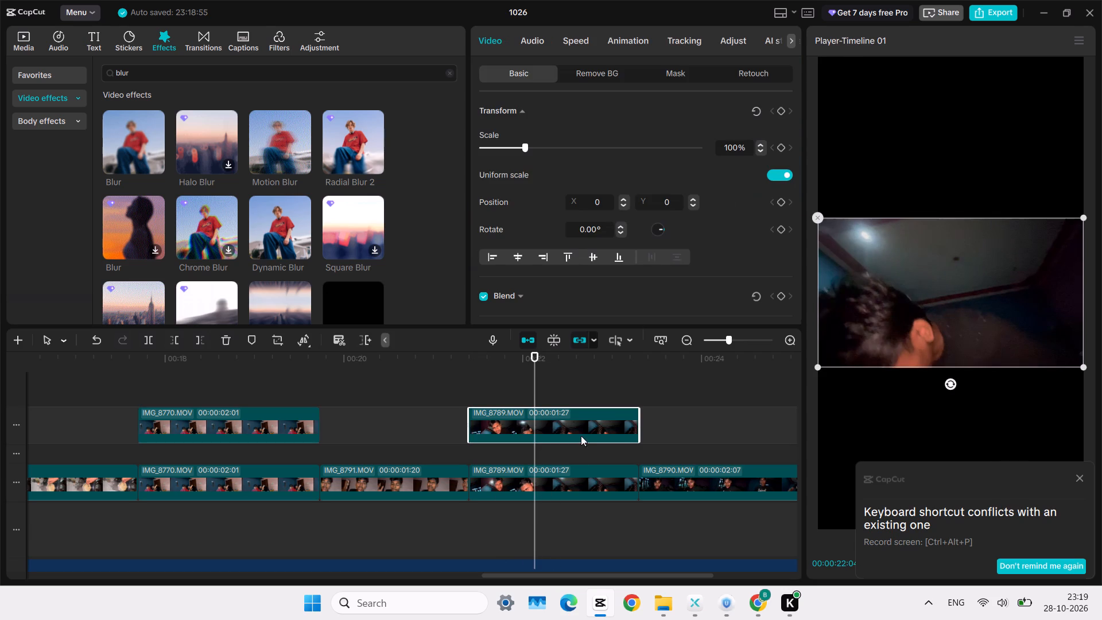
pyautogui.click(573, 480)
pyautogui.moveTo(820, 367); pyautogui.dragTo(393, 555)
# Copy the Blur effect from IMG_8739 and paste it at the start of IMG_8789, at 00:00:21:12.
pyautogui.hscroll(2, 123, 422)
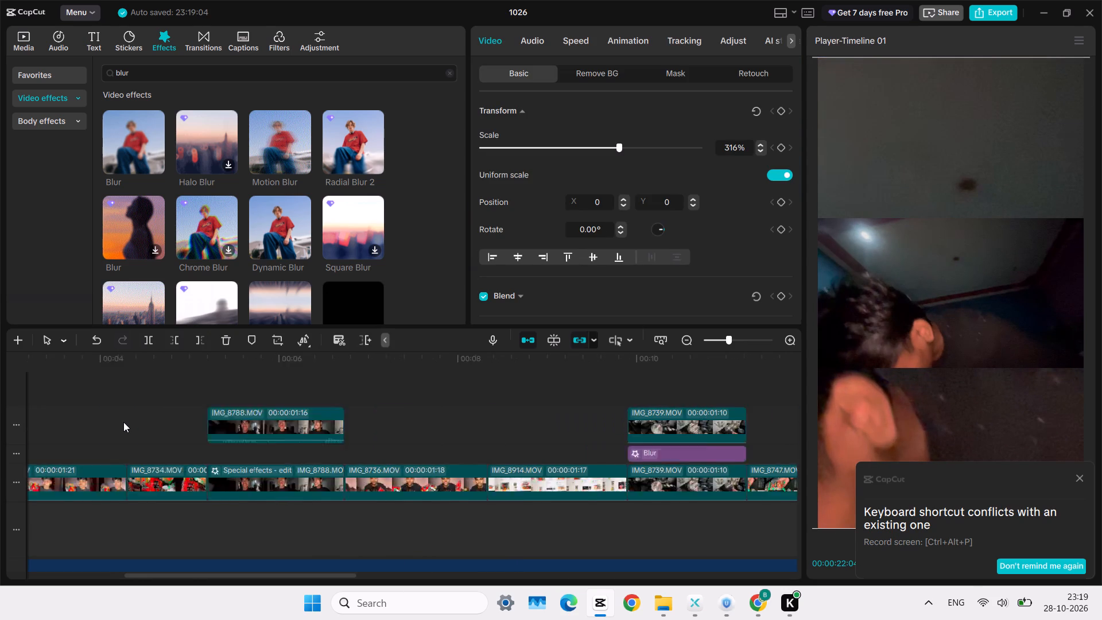
pyautogui.hscroll(1, 123, 422)
pyautogui.hscroll(-1, 619, 425)
pyautogui.click(604, 453)
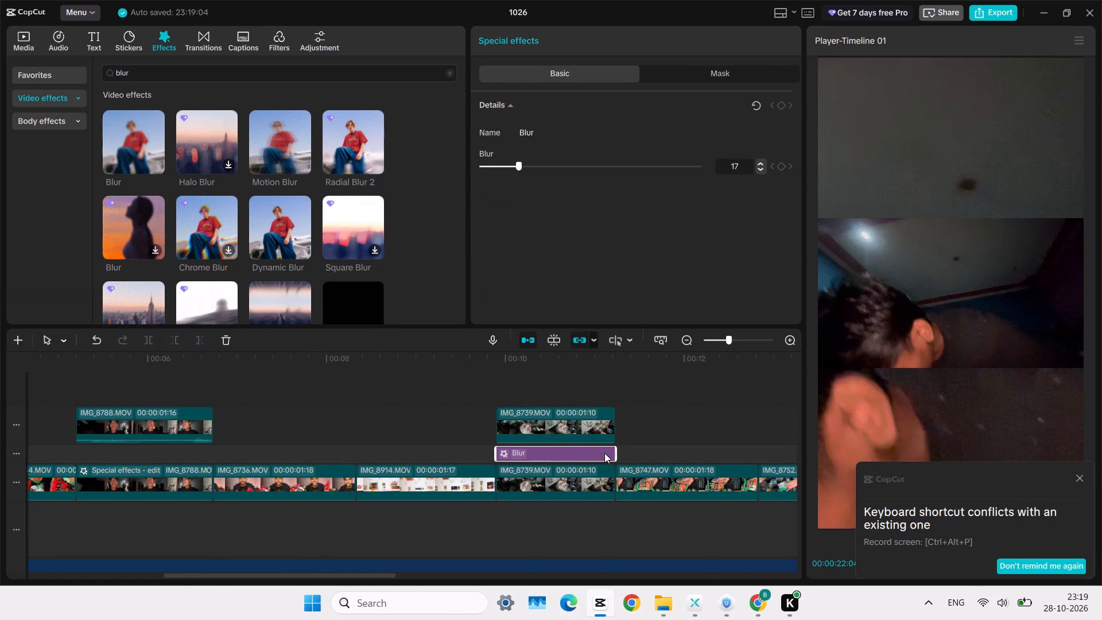
pyautogui.hotkey('ctrl', 'c')
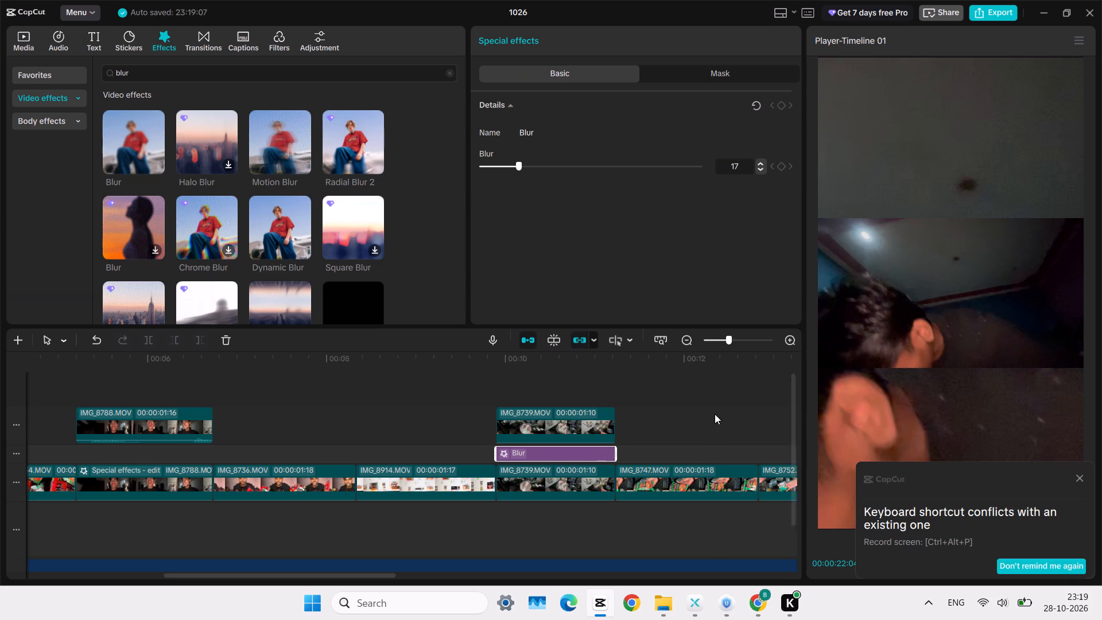
pyautogui.click(715, 414)
pyautogui.hscroll(-2, 715, 414)
pyautogui.click(715, 414)
pyautogui.hscroll(-1, 715, 414)
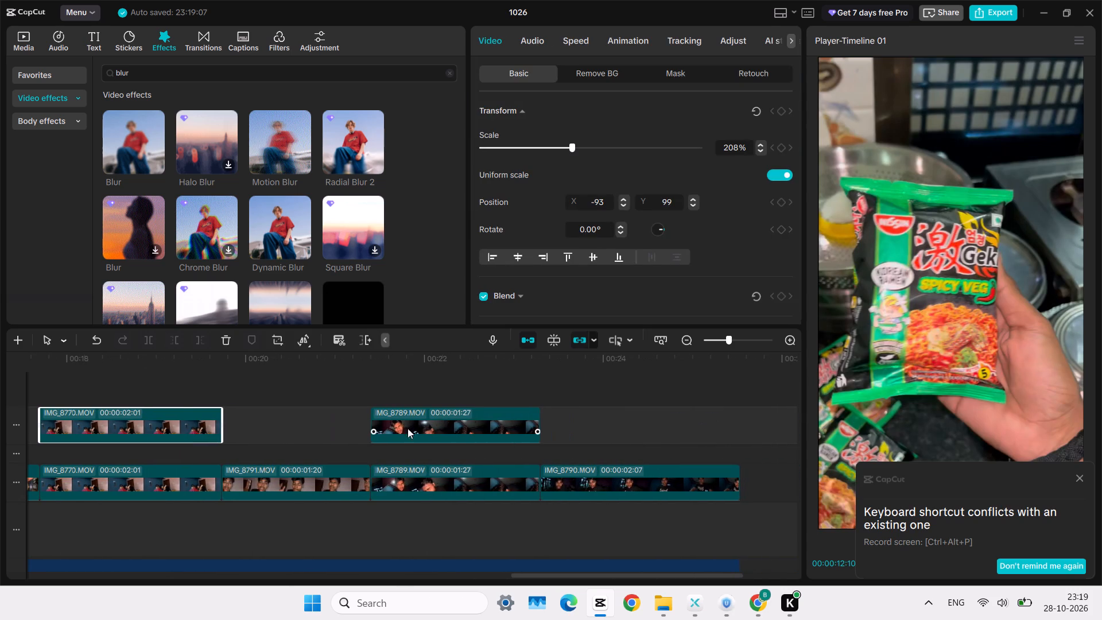
pyautogui.click(372, 387)
pyautogui.click(378, 393)
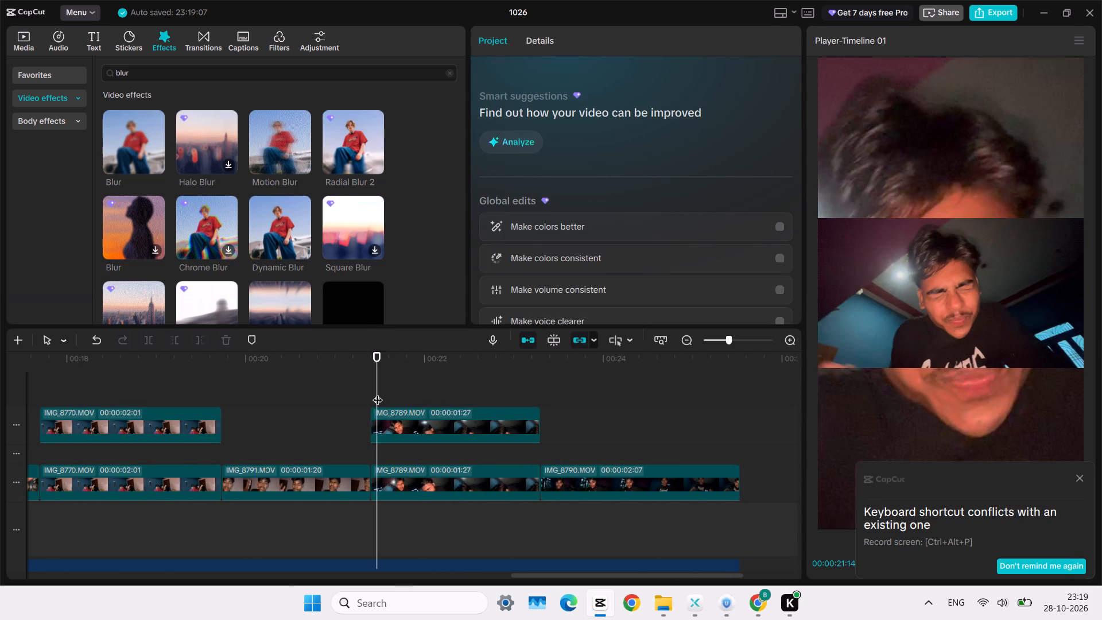
pyautogui.click(378, 393)
pyautogui.keyDown('ctrl'); pyautogui.scroll(12, 378, 393); pyautogui.keyUp('ctrl')
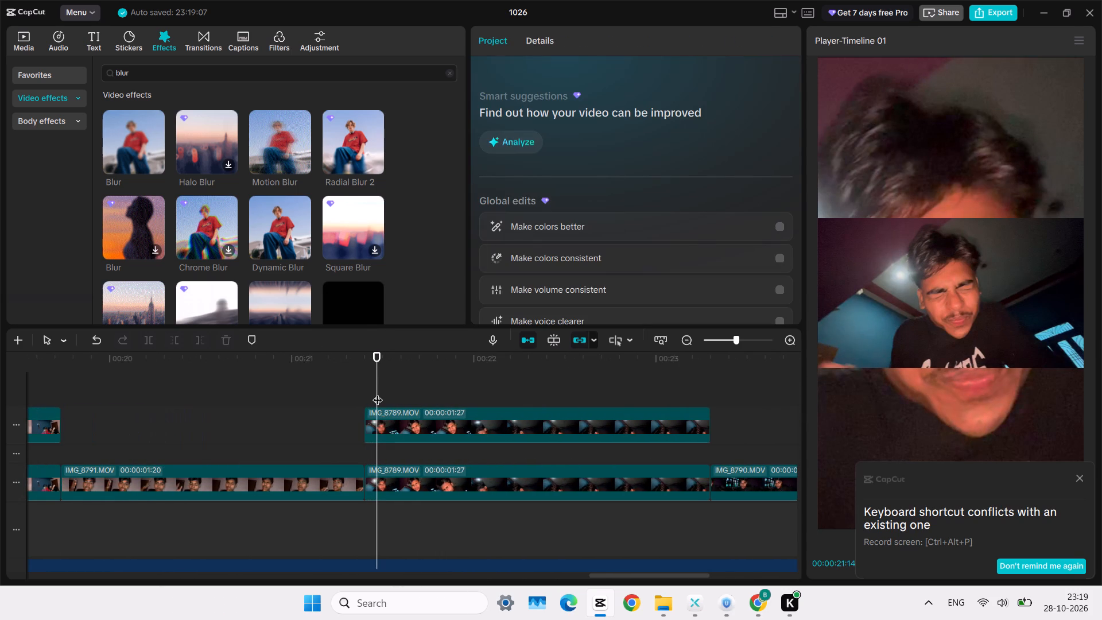
pyautogui.click(361, 387)
pyautogui.click(369, 387)
pyautogui.click(369, 387)
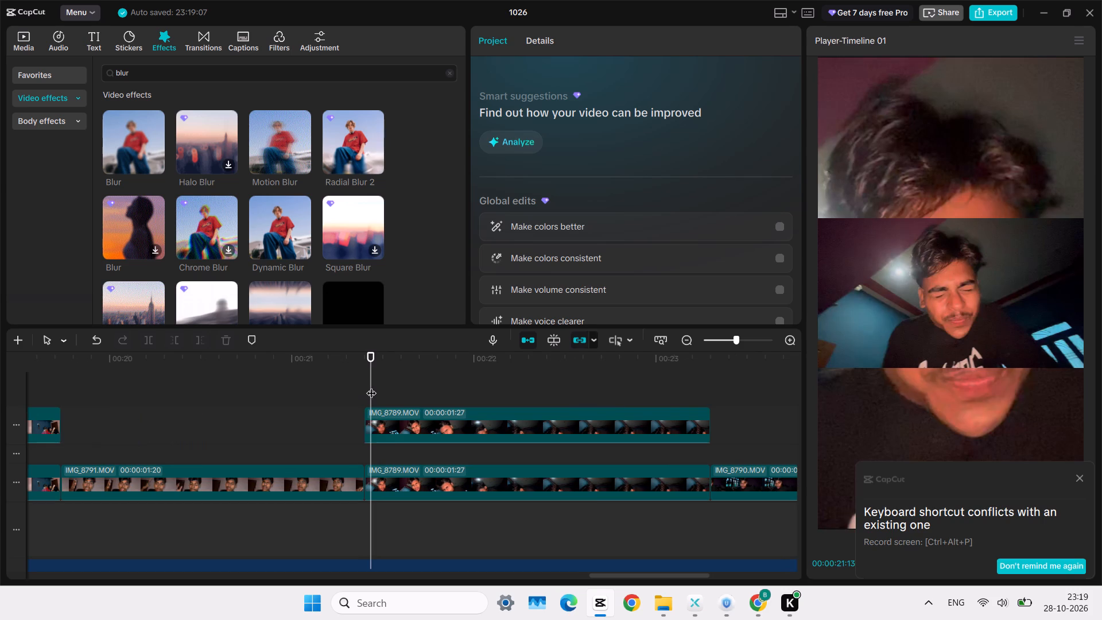
pyautogui.moveTo(371, 386); pyautogui.dragTo(364, 384)
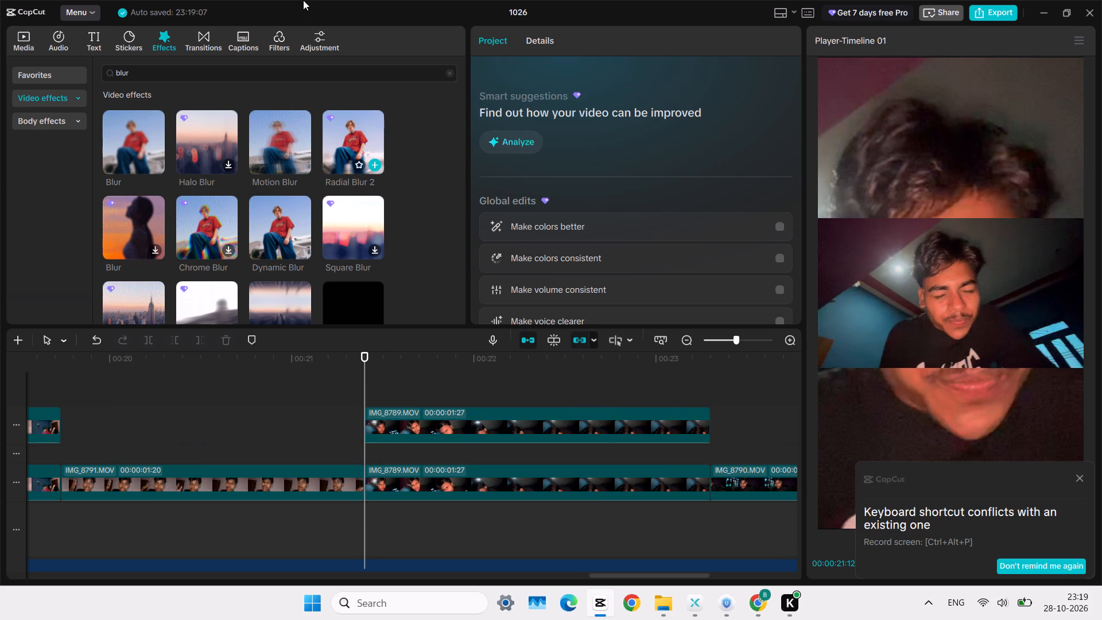
pyautogui.hotkey('ctrl', 'v')
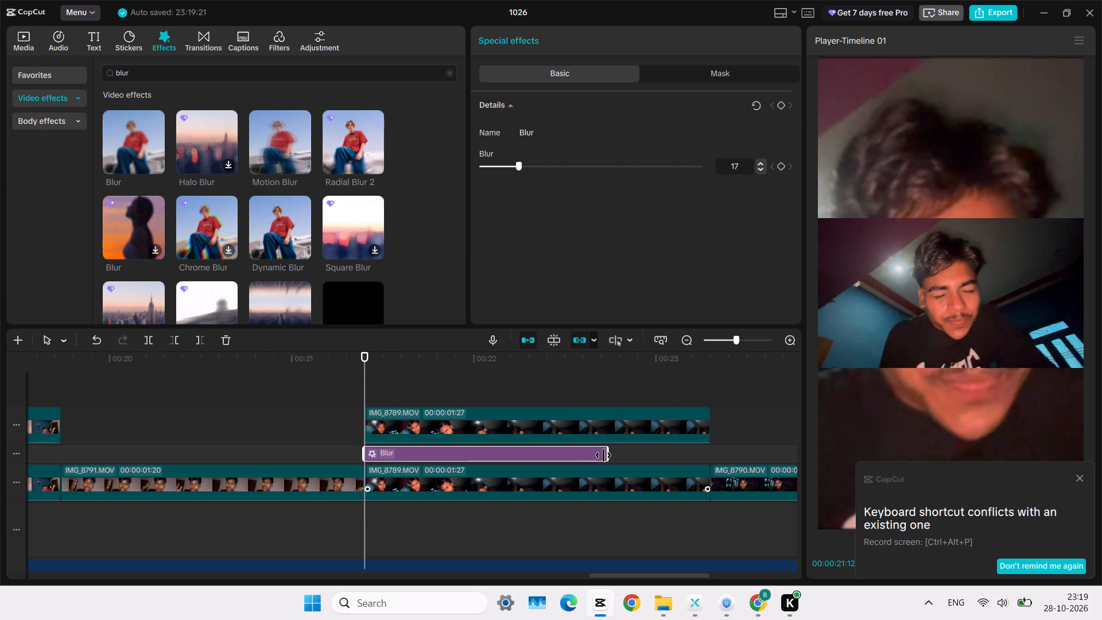
# Extend the pasted Blur effect to the end of IMG_8789 and preview the blurred background.
pyautogui.moveTo(606, 454); pyautogui.dragTo(707, 453)
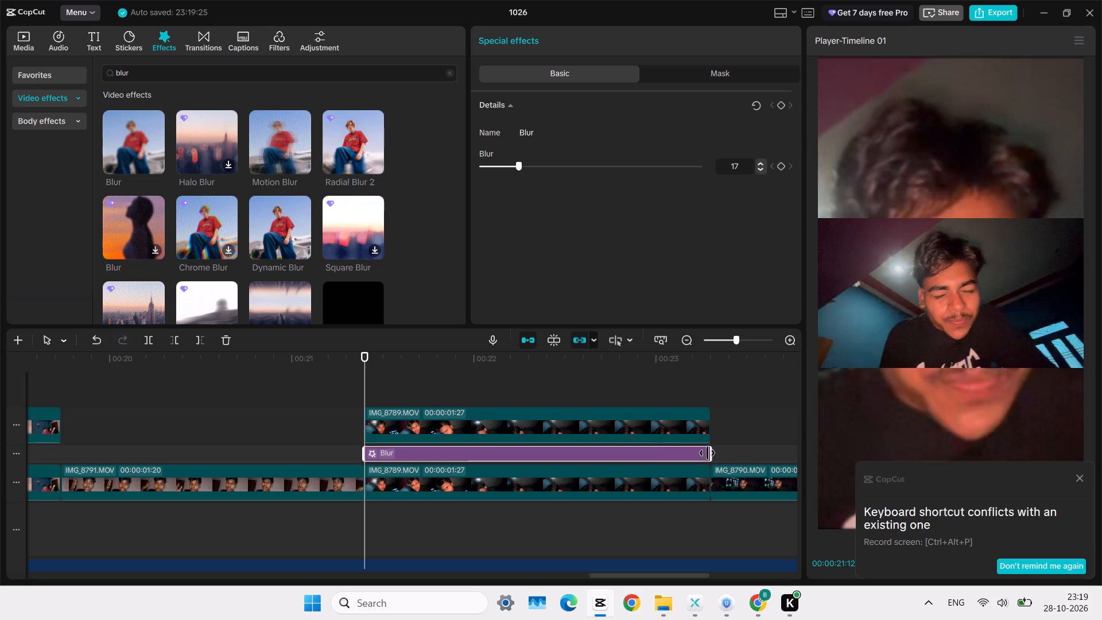
pyautogui.click(426, 374)
pyautogui.press('space')
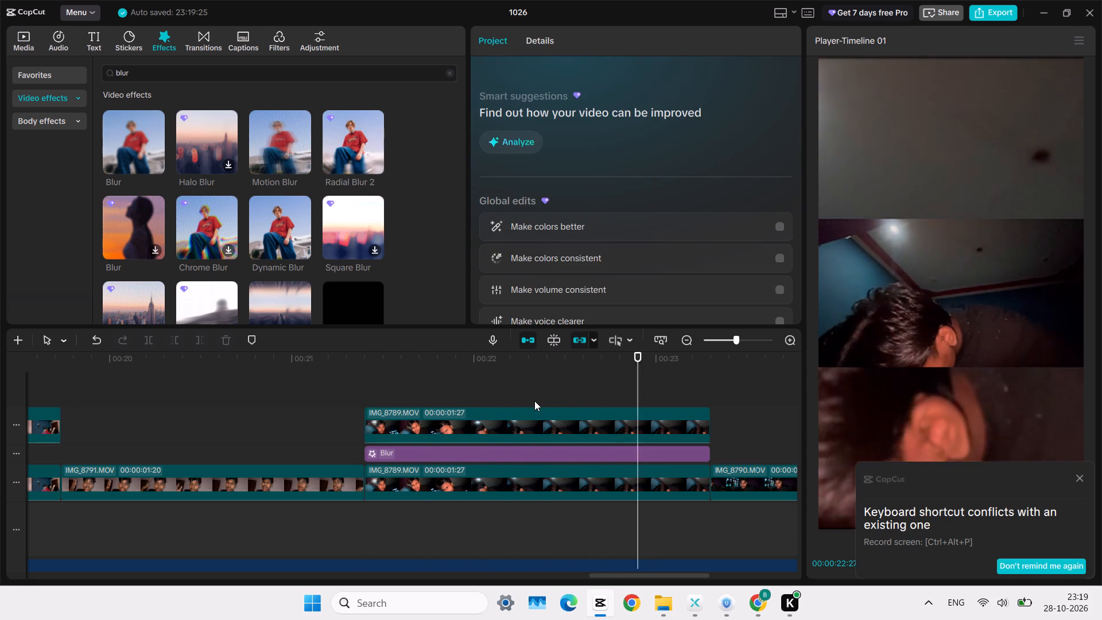
# Enlarge the upper copy of IMG_8789 to 195%, reposition it to X 945, Y 47, and preview it.
pyautogui.hscroll(-1, 534, 401)
pyautogui.click(282, 366)
pyautogui.click(366, 430)
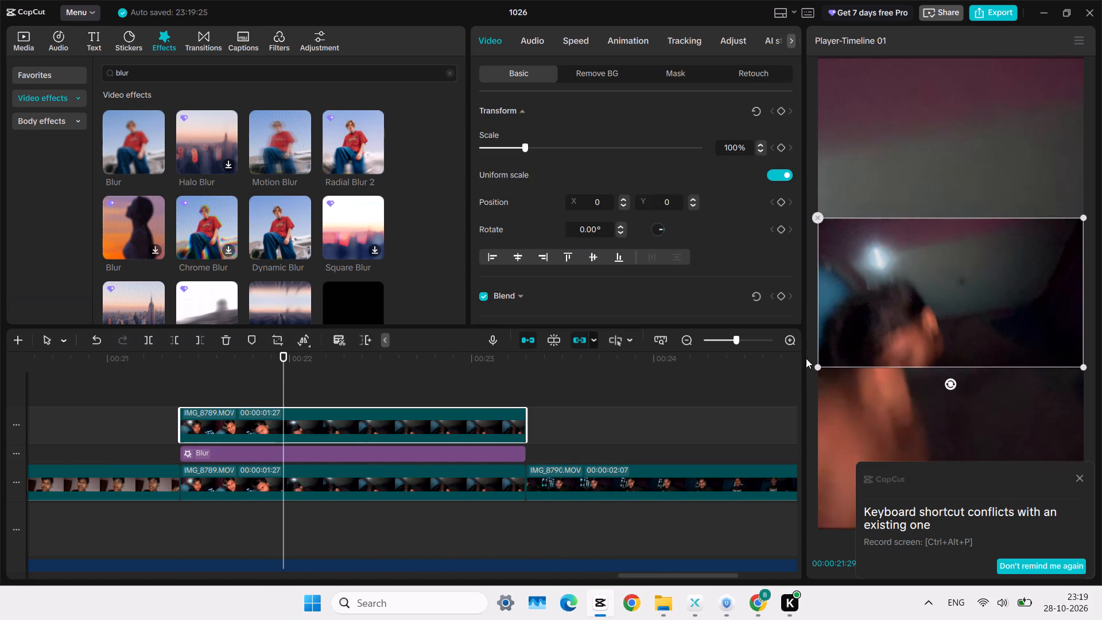
pyautogui.moveTo(816, 364); pyautogui.dragTo(632, 468)
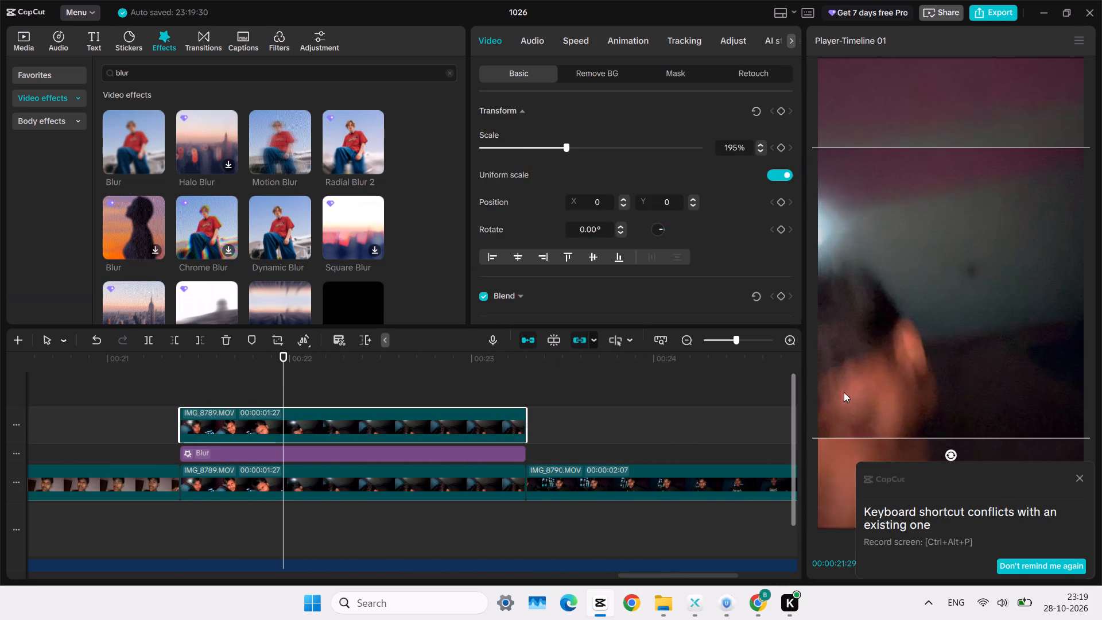
pyautogui.moveTo(872, 392); pyautogui.dragTo(978, 388)
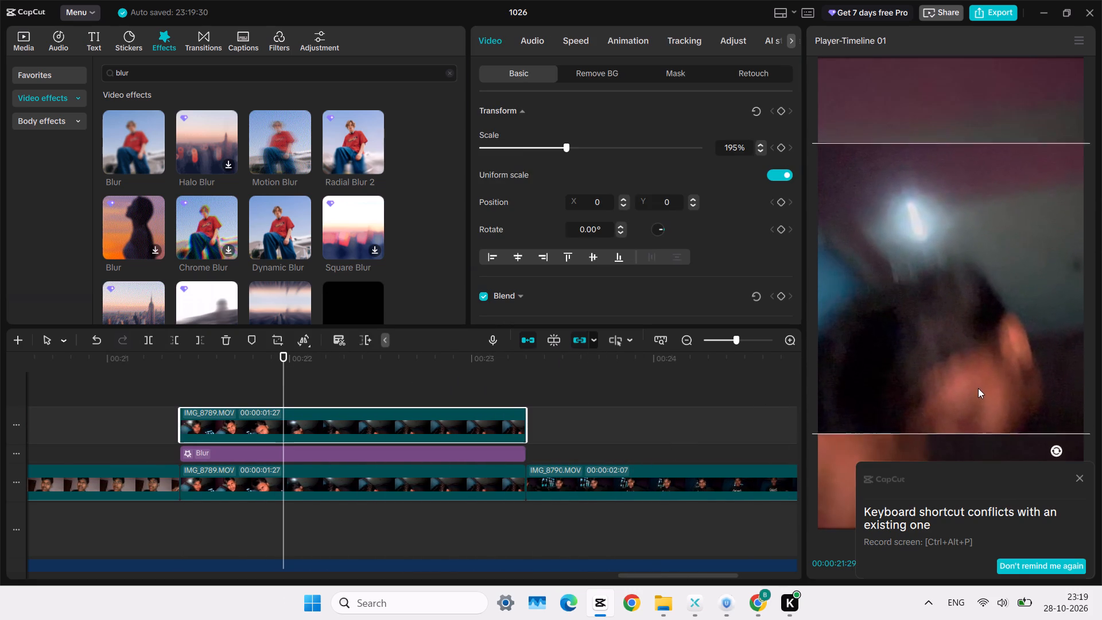
pyautogui.moveTo(978, 388); pyautogui.dragTo(989, 386)
pyautogui.click(172, 394)
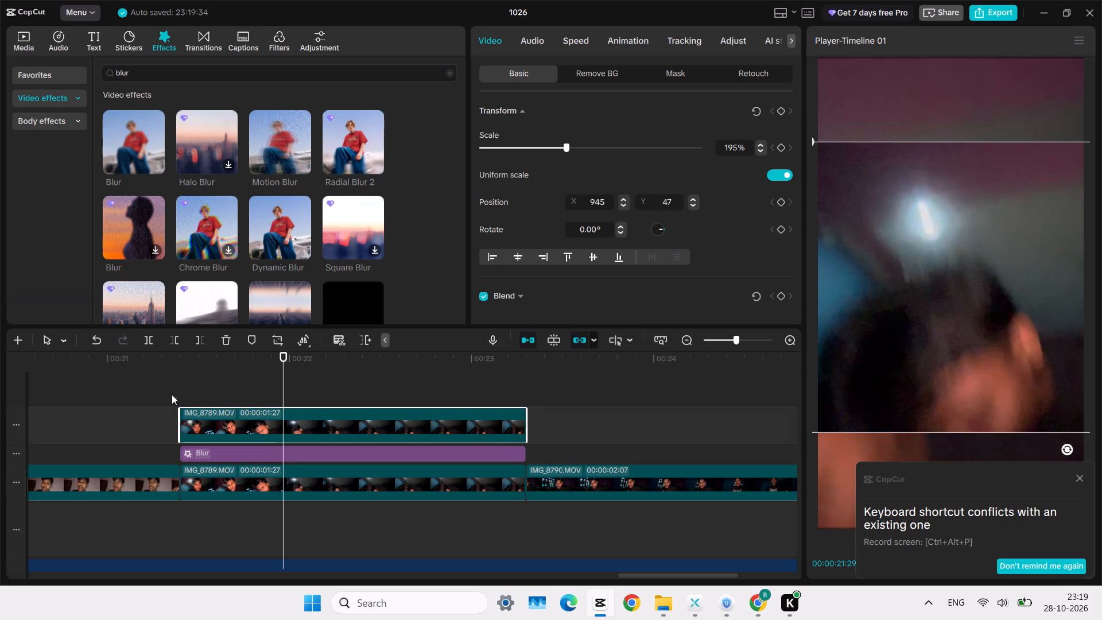
pyautogui.press('space')
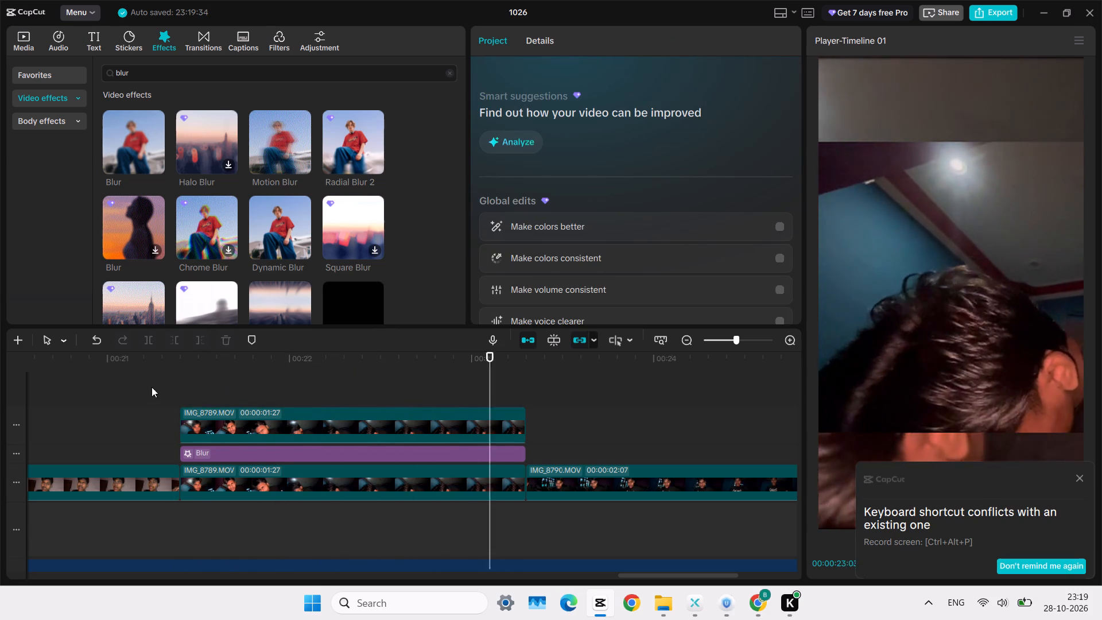
# Set the strength of the Blur effect on IMG_8789 to 24.
pyautogui.click(228, 376)
pyautogui.click(290, 428)
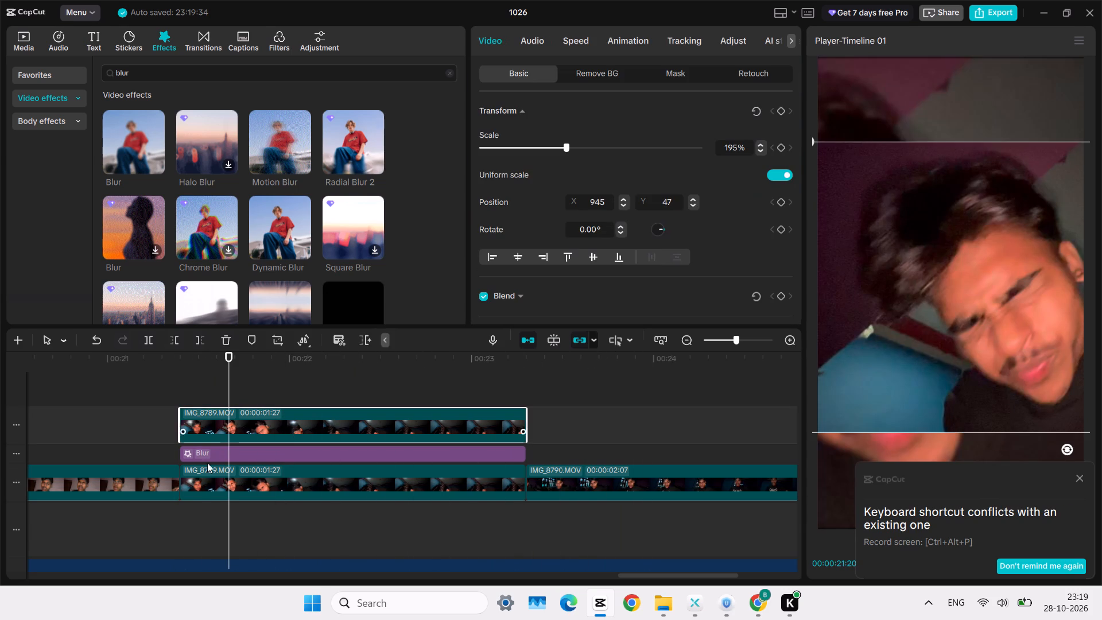
pyautogui.click(242, 454)
pyautogui.click(534, 169)
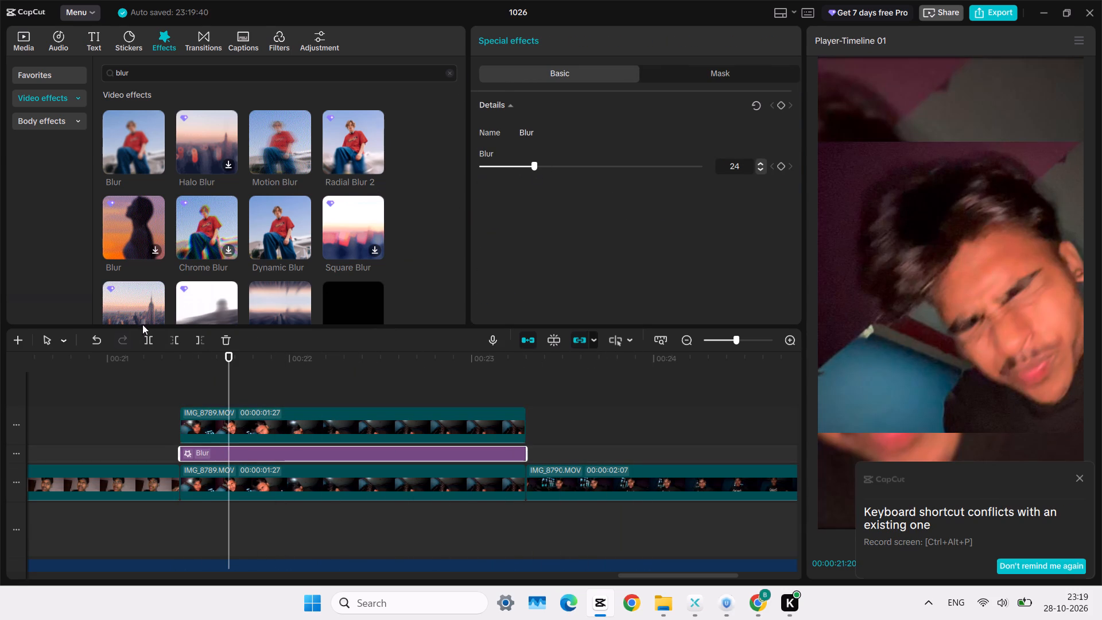
# Play back the edit through the layered IMG_8770 and IMG_8789 sections and into IMG_8790 to review the backgrounds.
pyautogui.click(144, 379)
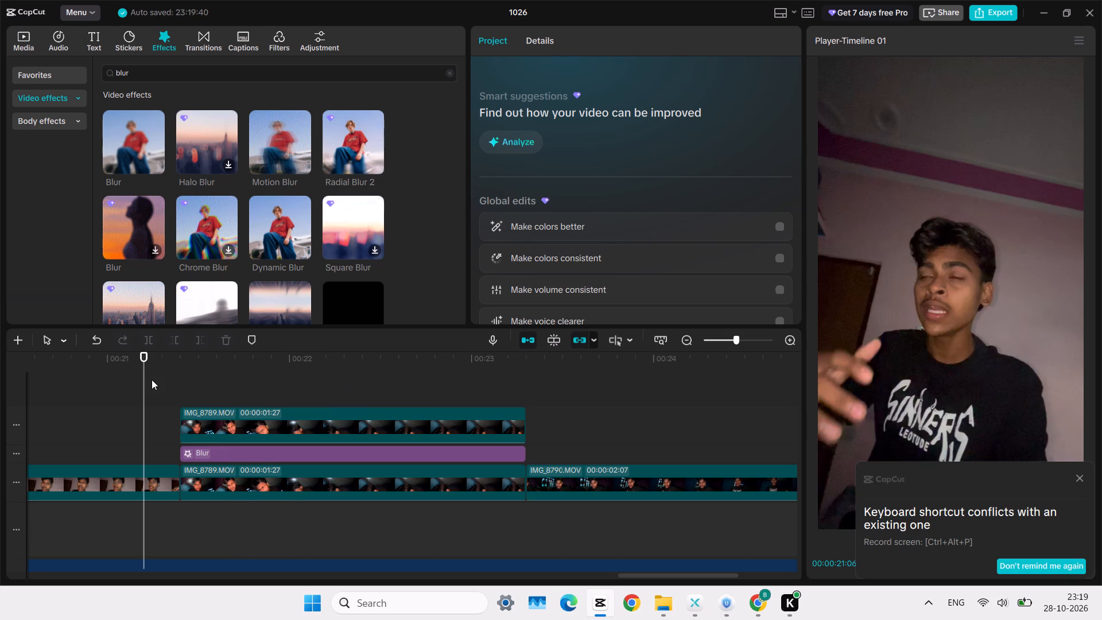
pyautogui.hscroll(5, 152, 379)
pyautogui.click(271, 376)
pyautogui.click(214, 397)
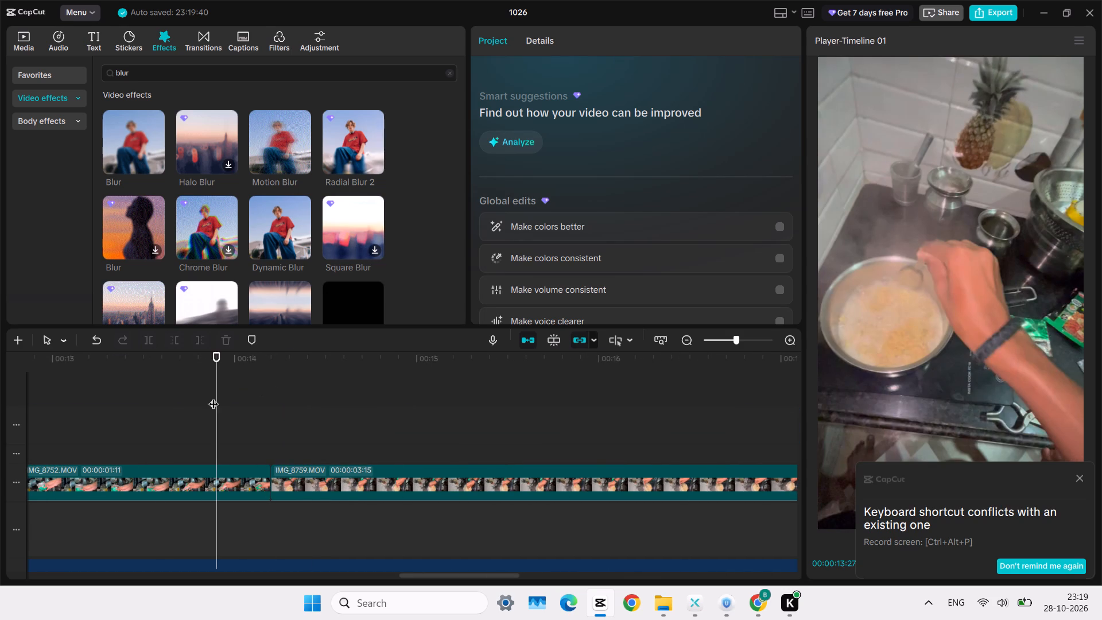
pyautogui.click(415, 420)
pyautogui.press('space')
pyautogui.hscroll(-1, 415, 420)
pyautogui.keyDown('ctrl'); pyautogui.scroll(-8, 415, 420); pyautogui.keyUp('ctrl')
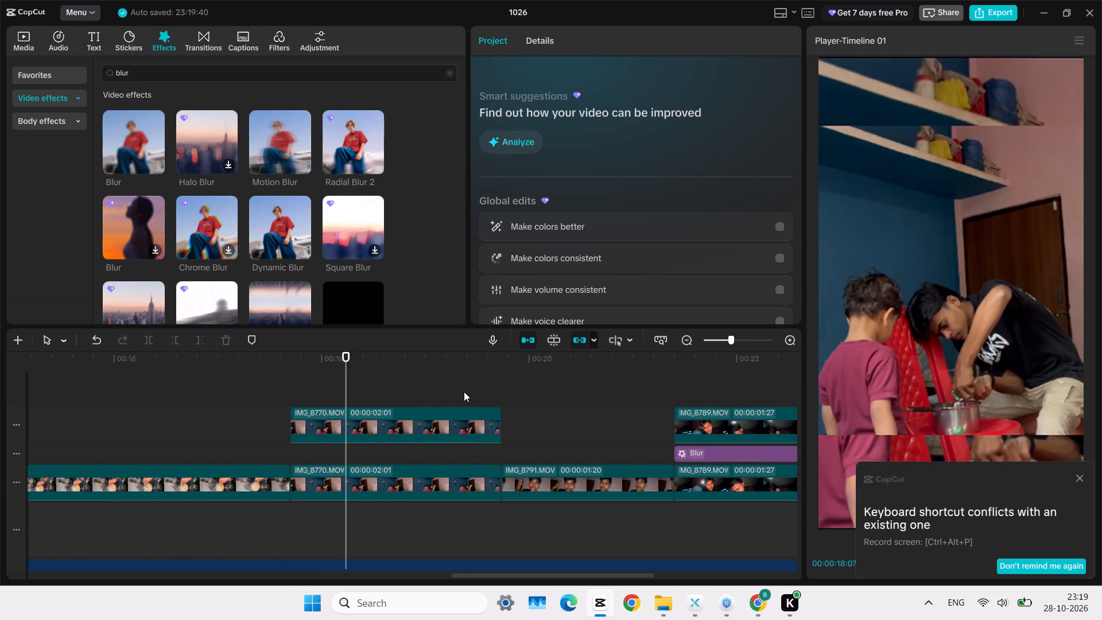
pyautogui.hscroll(-1, 686, 419)
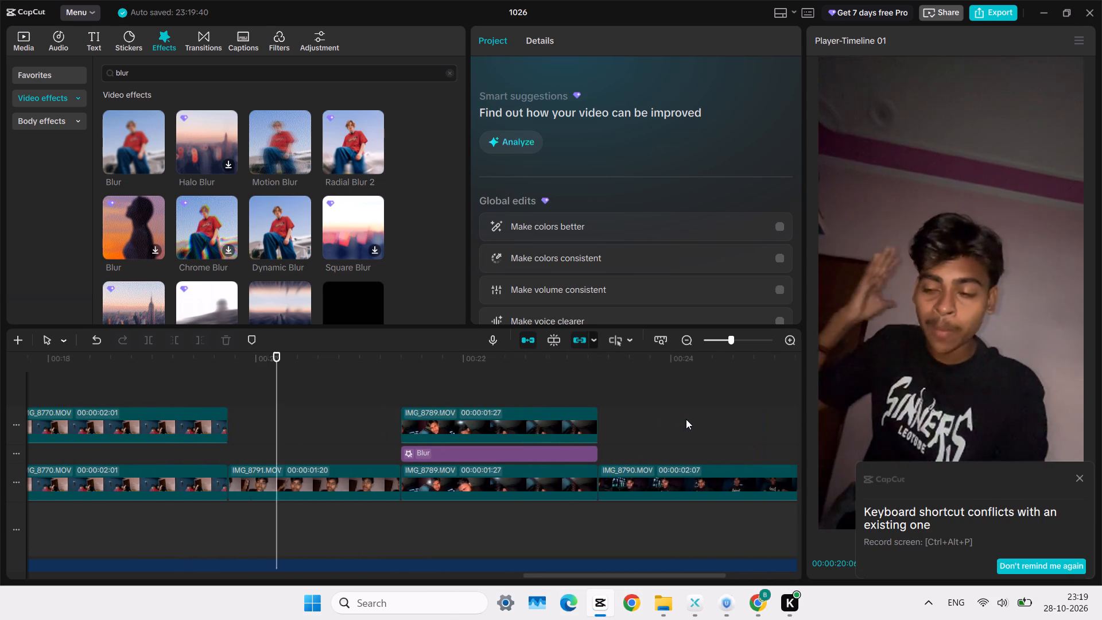
pyautogui.keyDown('ctrl'); pyautogui.scroll(-6, 686, 419); pyautogui.keyUp('ctrl')
pyautogui.hscroll(-1, 538, 424)
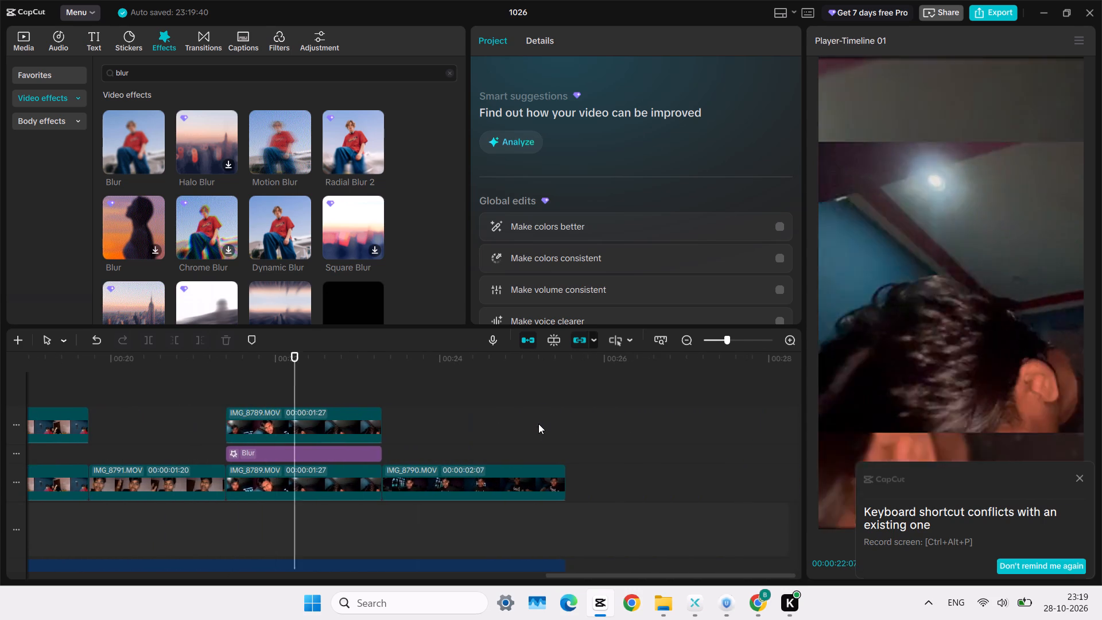
pyautogui.keyDown('ctrl'); pyautogui.scroll(-4, 538, 424); pyautogui.keyUp('ctrl')
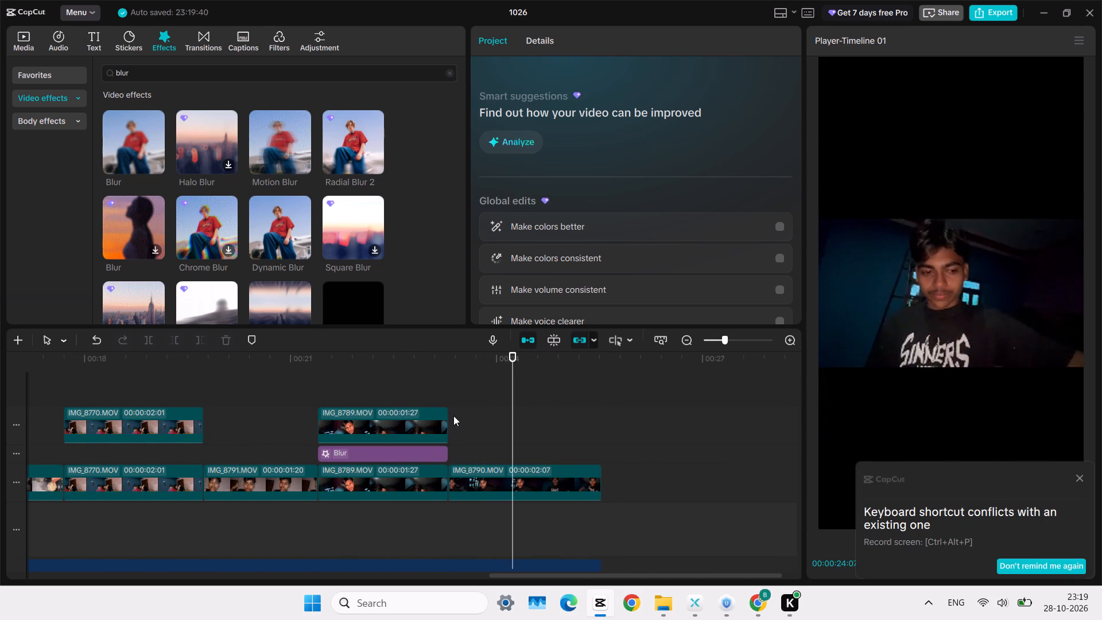
# Duplicate IMG_8790 onto a track above the original, starting at 00:00:23:09.
pyautogui.click(449, 392)
pyautogui.click(500, 475)
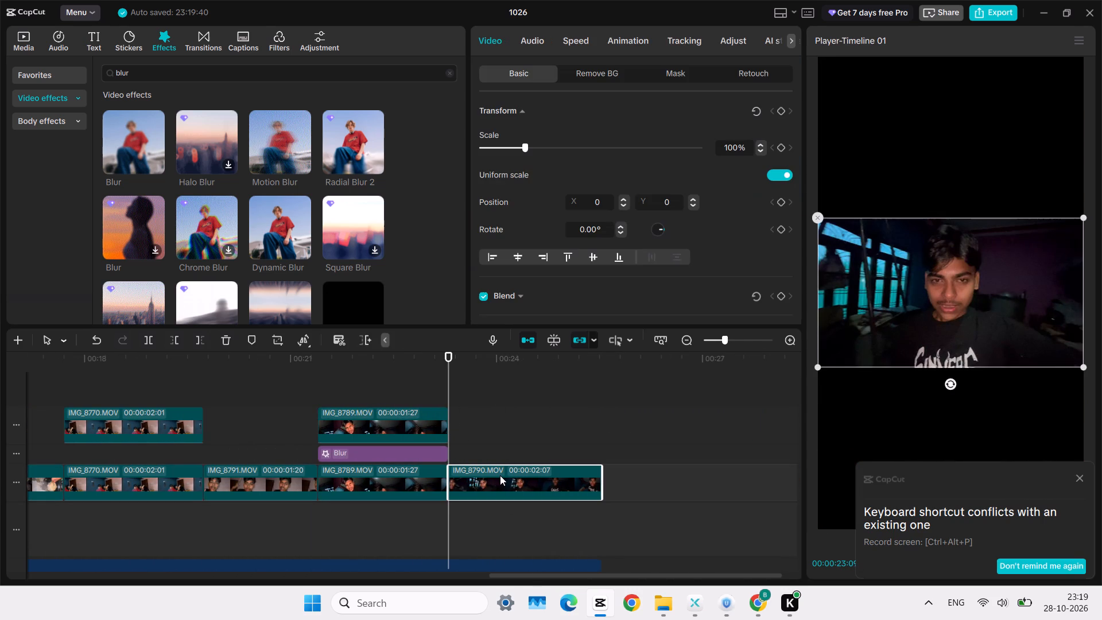
pyautogui.hotkey('ctrl', 'c')
pyautogui.hotkey('ctrl', 'v')
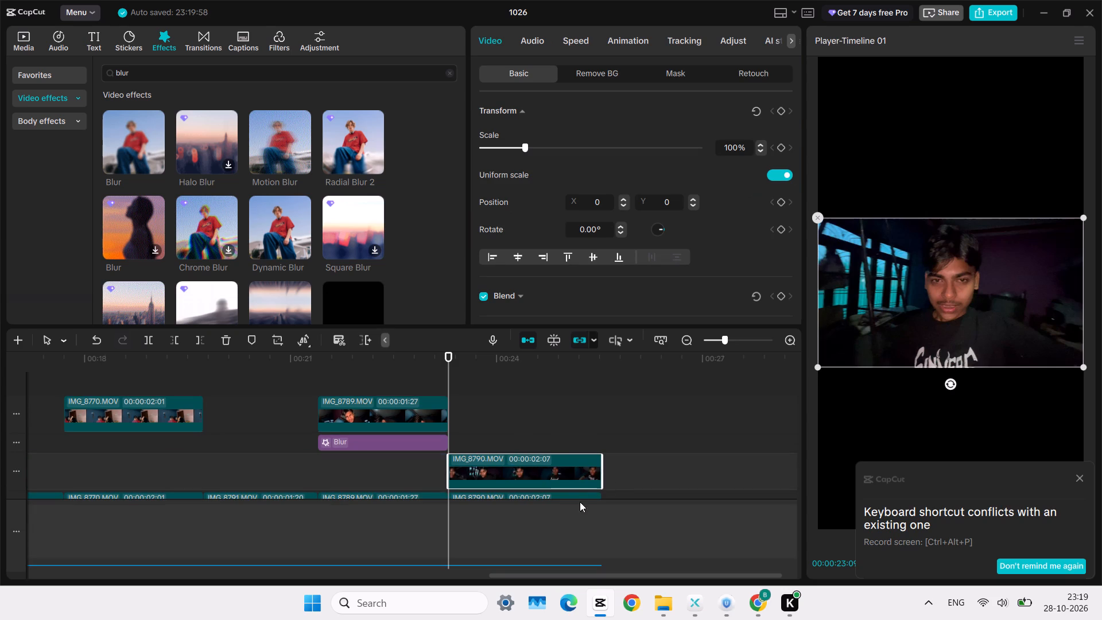
# Move the Blur effect from IMG_8789 to between the two copies of IMG_8790 and extend it to their end.
pyautogui.scroll(-1, 549, 457)
pyautogui.moveTo(409, 397); pyautogui.dragTo(502, 463)
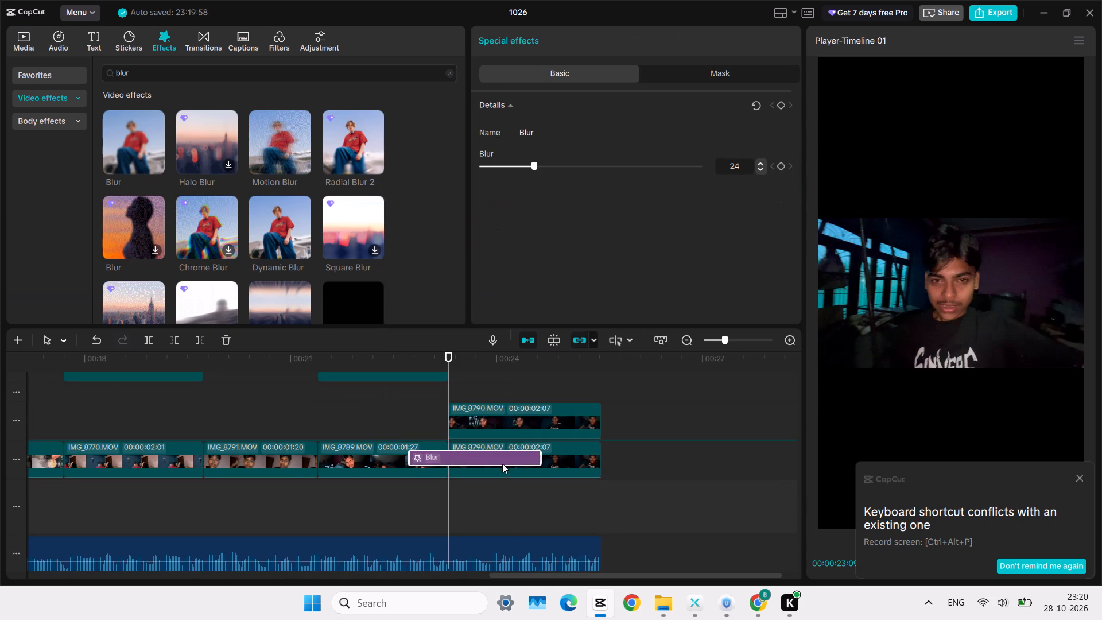
pyautogui.moveTo(502, 463); pyautogui.dragTo(539, 448)
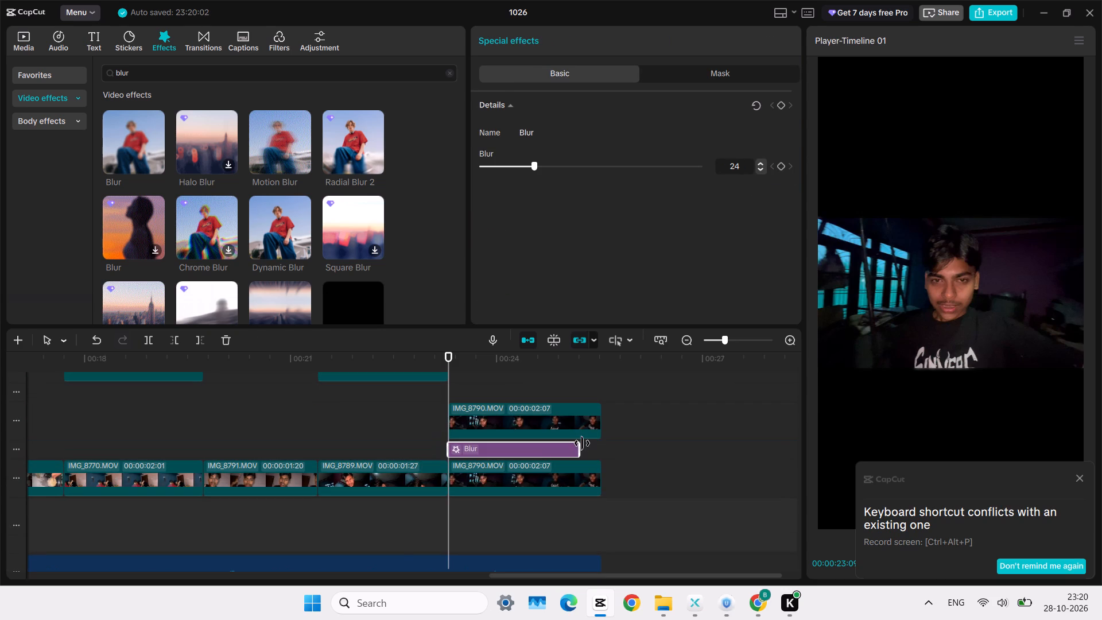
pyautogui.moveTo(582, 444); pyautogui.dragTo(598, 445)
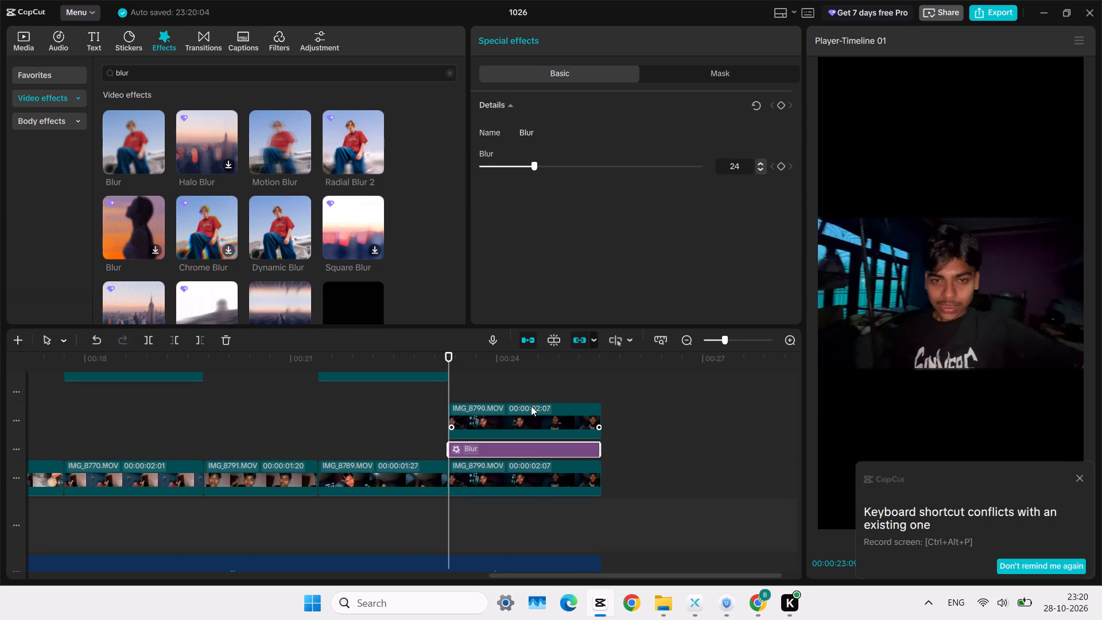
# Enlarge the lower copy of IMG_8790 beneath the Blur effect until it fills the vertical frame as the background.
pyautogui.click(536, 481)
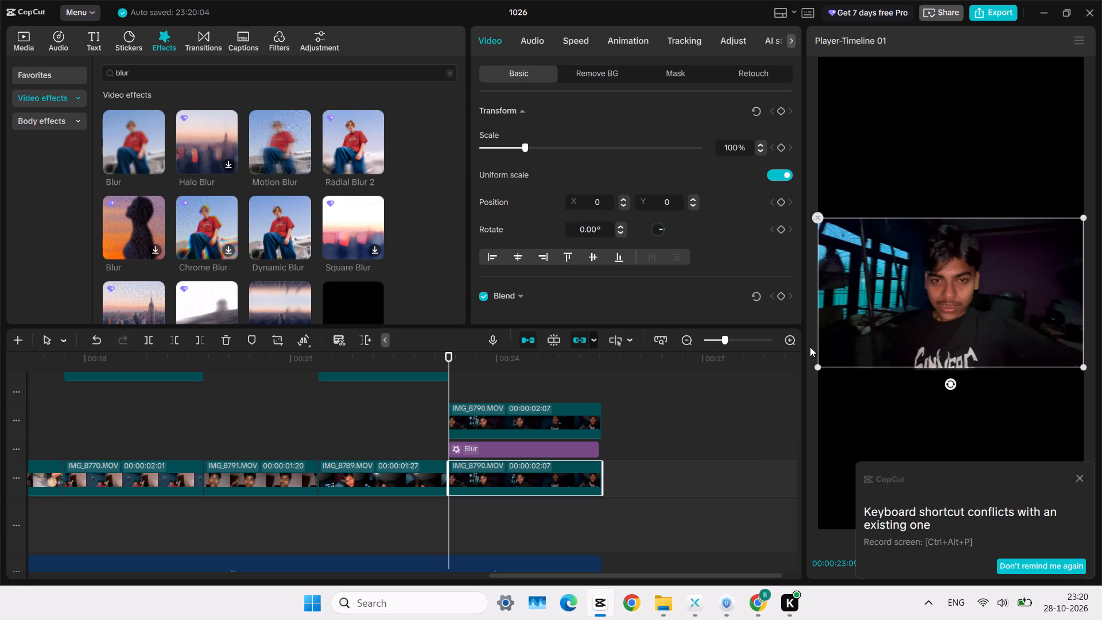
pyautogui.moveTo(820, 367); pyautogui.dragTo(401, 548)
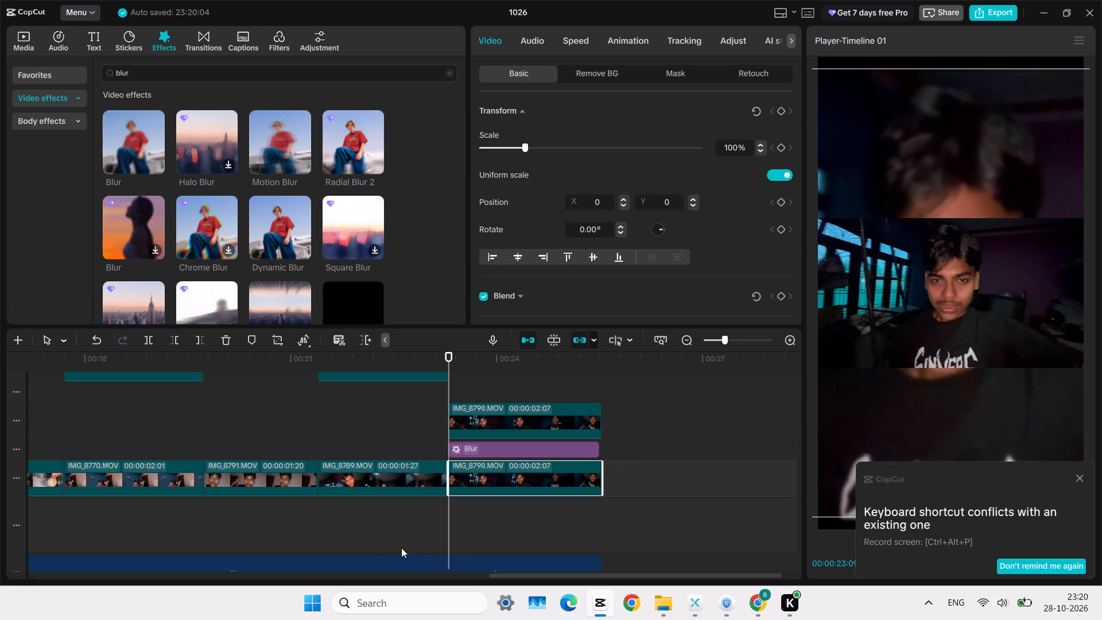
pyautogui.moveTo(401, 548); pyautogui.dragTo(378, 551)
# Scale the upper copy of IMG_8790 above the Blur effect to about 202%.
pyautogui.click(410, 431)
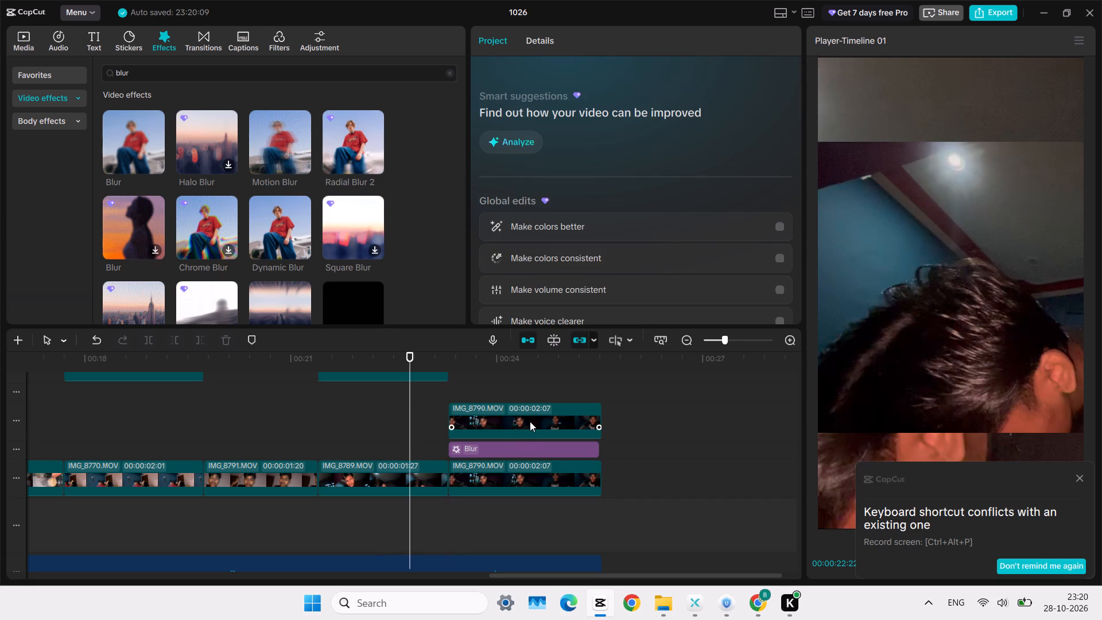
pyautogui.click(530, 421)
pyautogui.click(500, 382)
pyautogui.click(527, 397)
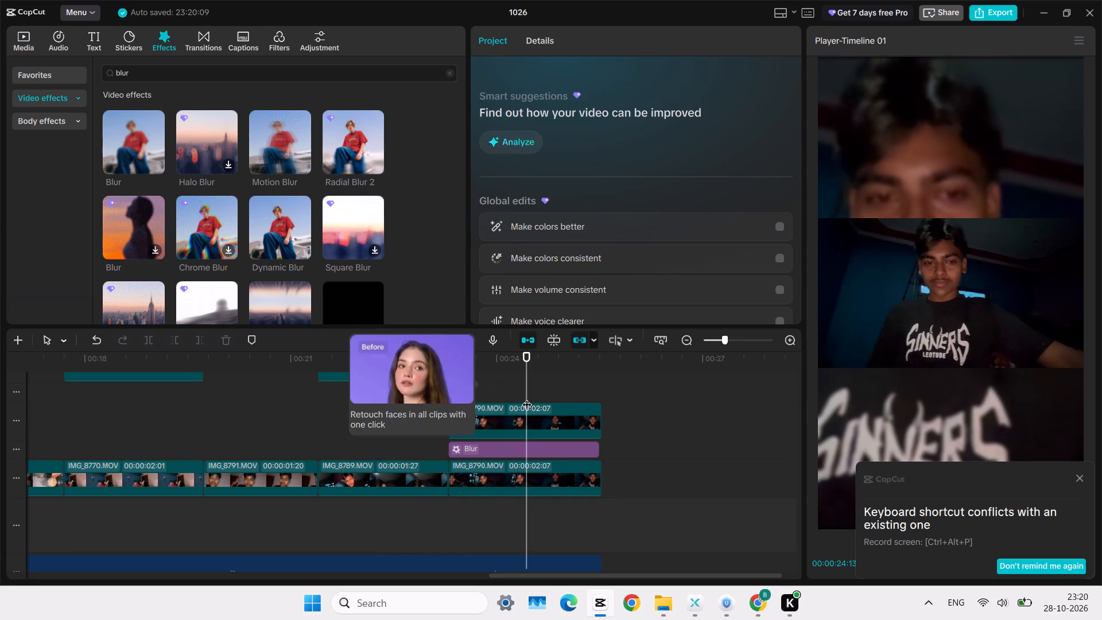
pyautogui.click(535, 410)
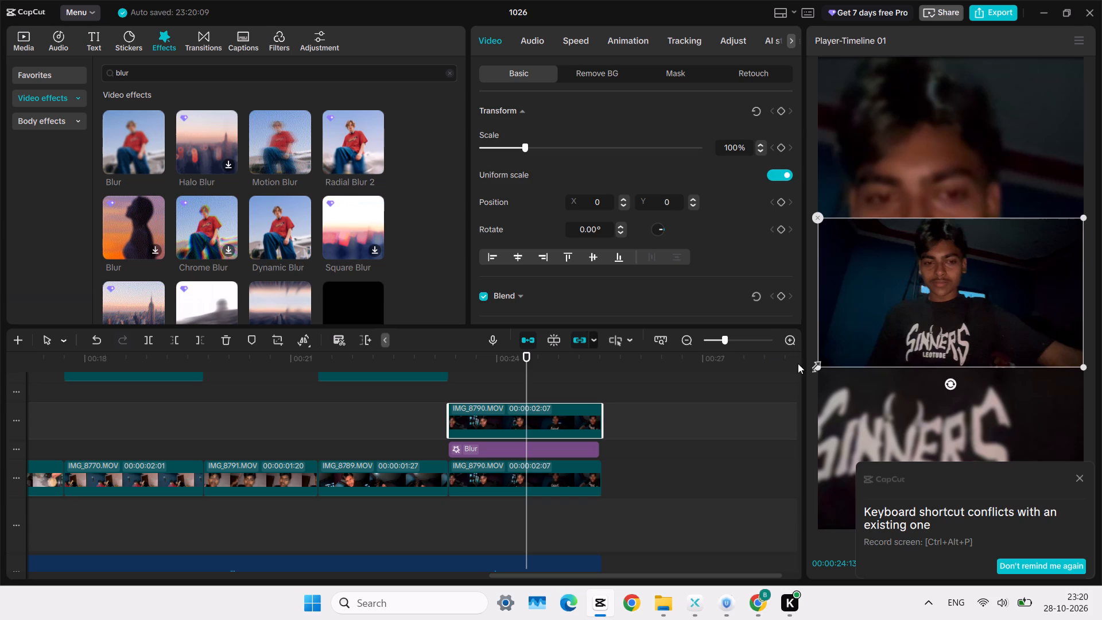
pyautogui.moveTo(817, 368); pyautogui.dragTo(603, 454)
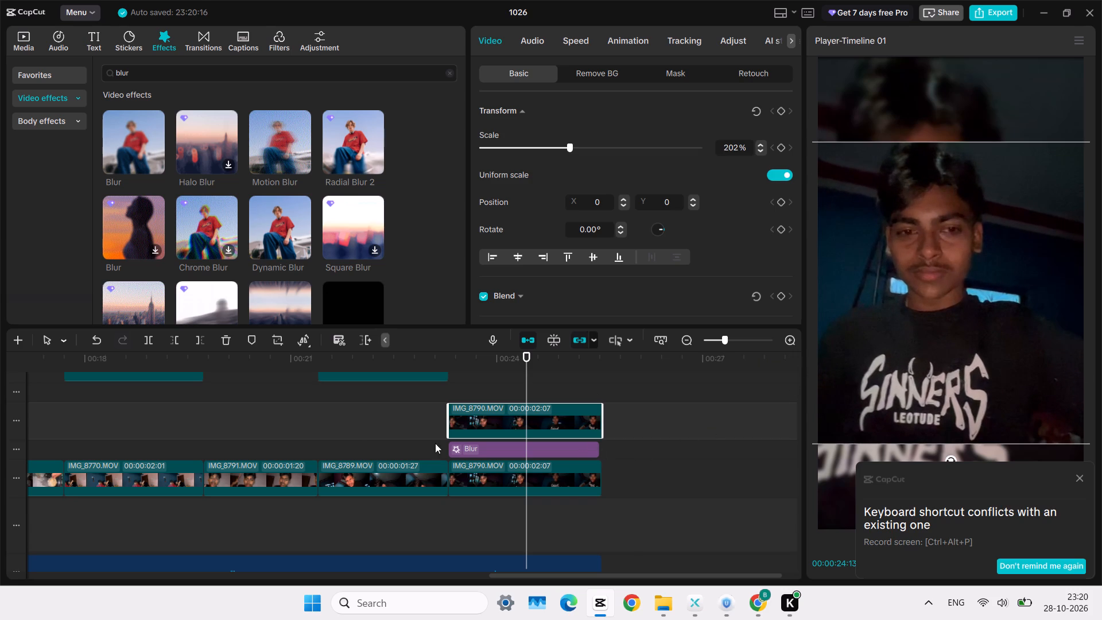
# Play back the edit from the end of IMG_8789 into the layered IMG_8790 section to review it.
pyautogui.click(402, 405)
pyautogui.press('space')
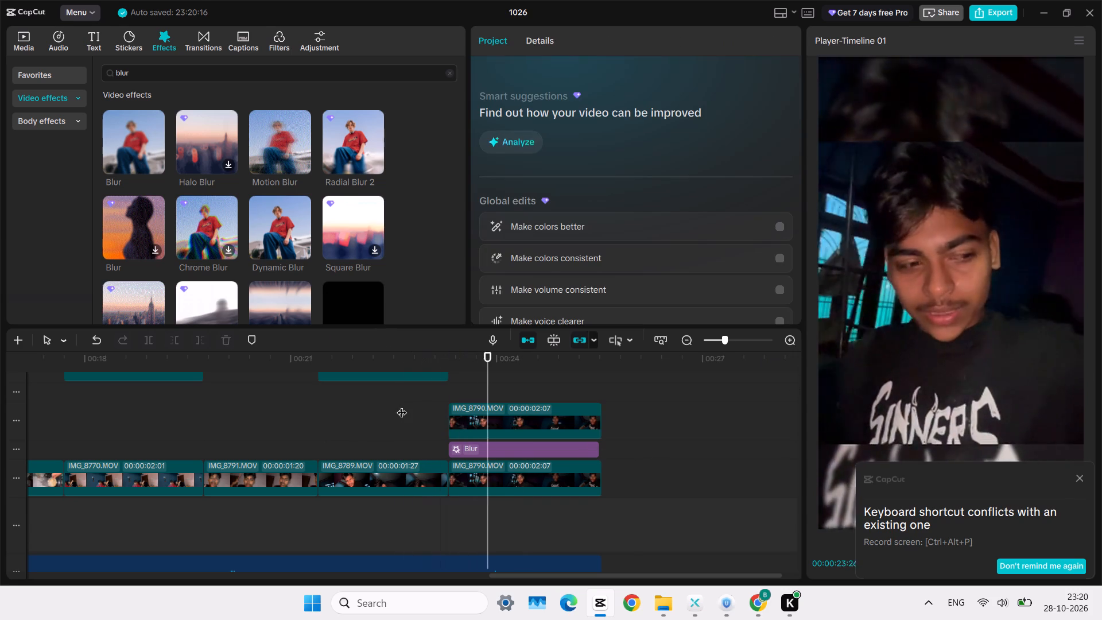
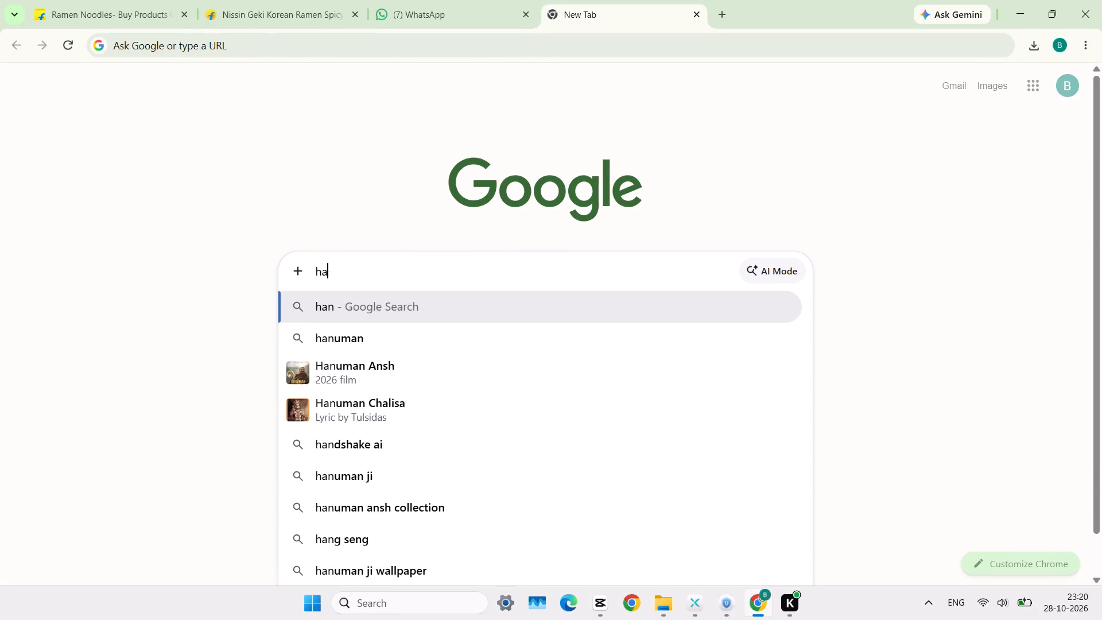
# Enter "hang with" as a Google search query to look for the HANG WITH ATUL channel.
pyautogui.press('BackSpace')
pyautogui.press('BackSpace')
pyautogui.write('han')
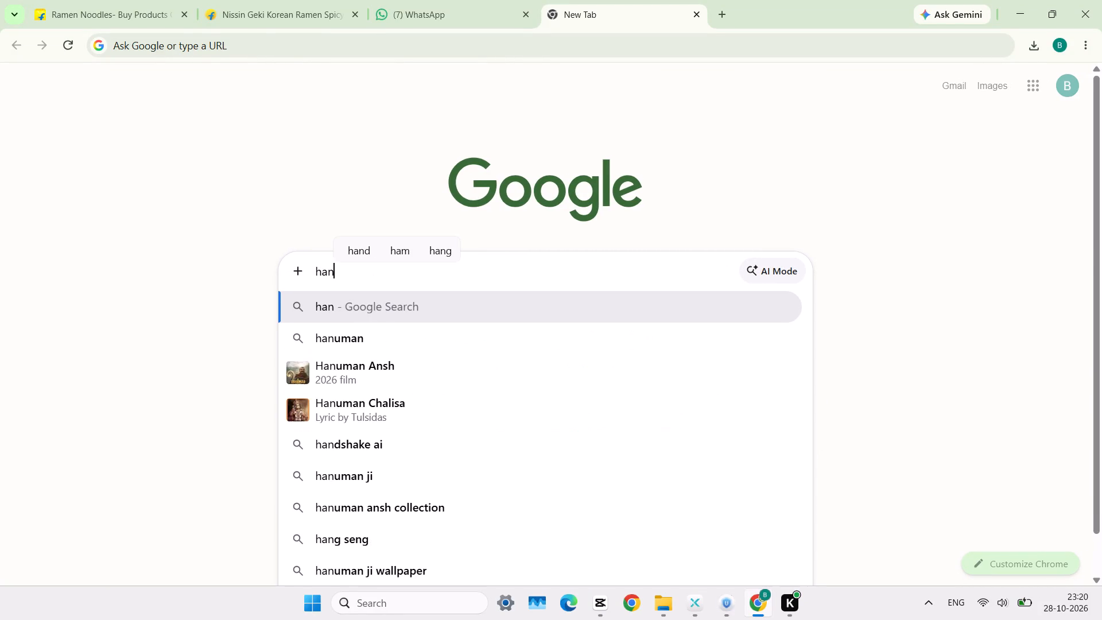
pyautogui.press('g')
pyautogui.press('space')
pyautogui.write('wit h')
pyautogui.press('BackSpace')
pyautogui.press('BackSpace')
pyautogui.press('h')
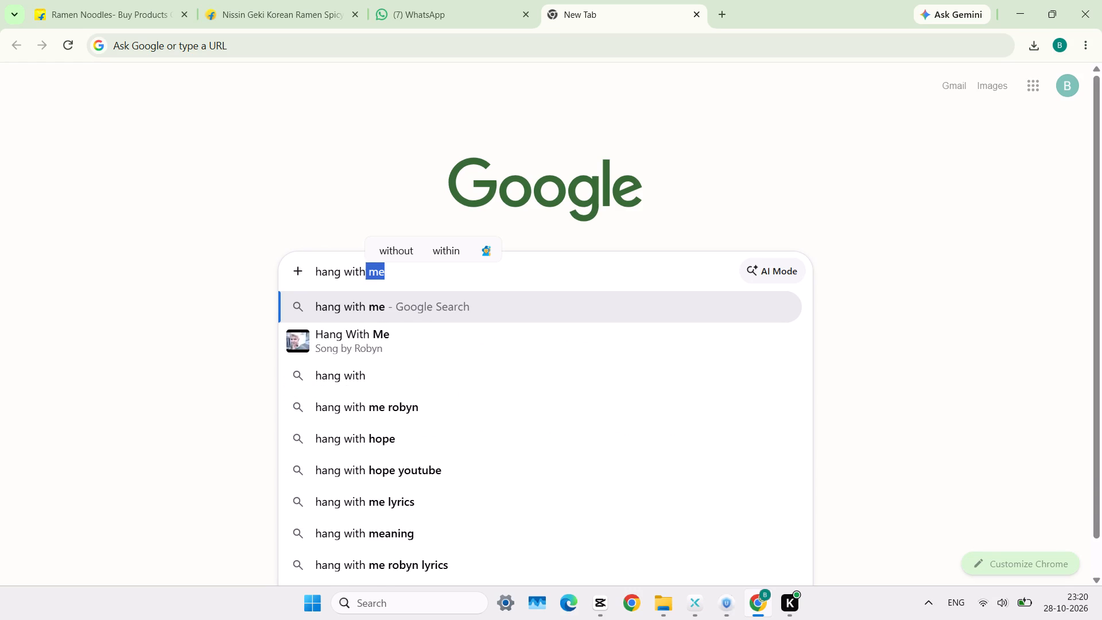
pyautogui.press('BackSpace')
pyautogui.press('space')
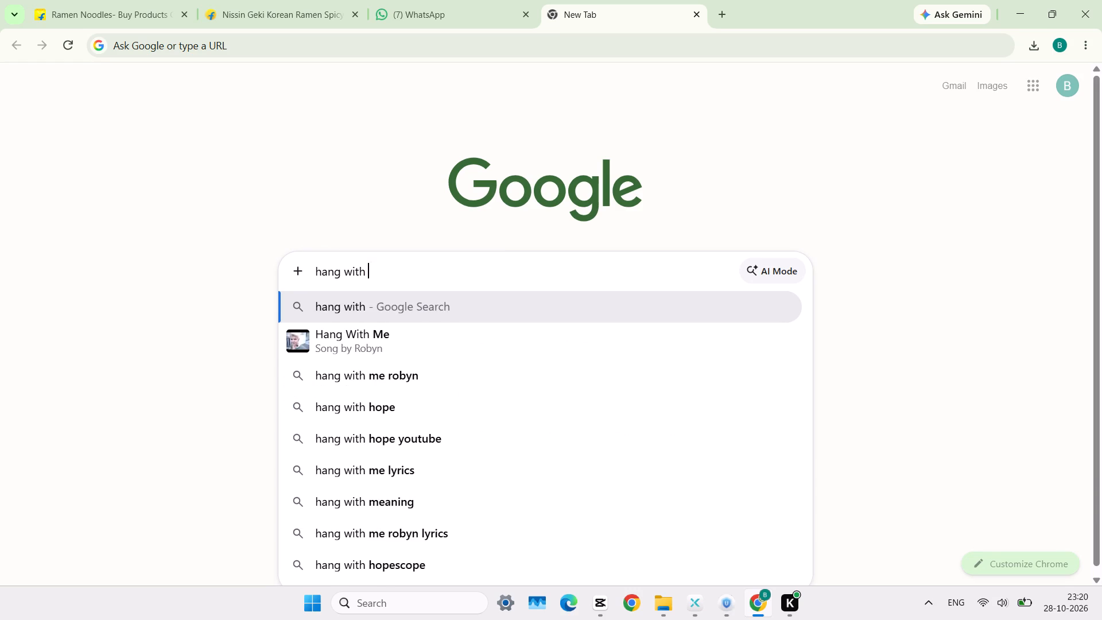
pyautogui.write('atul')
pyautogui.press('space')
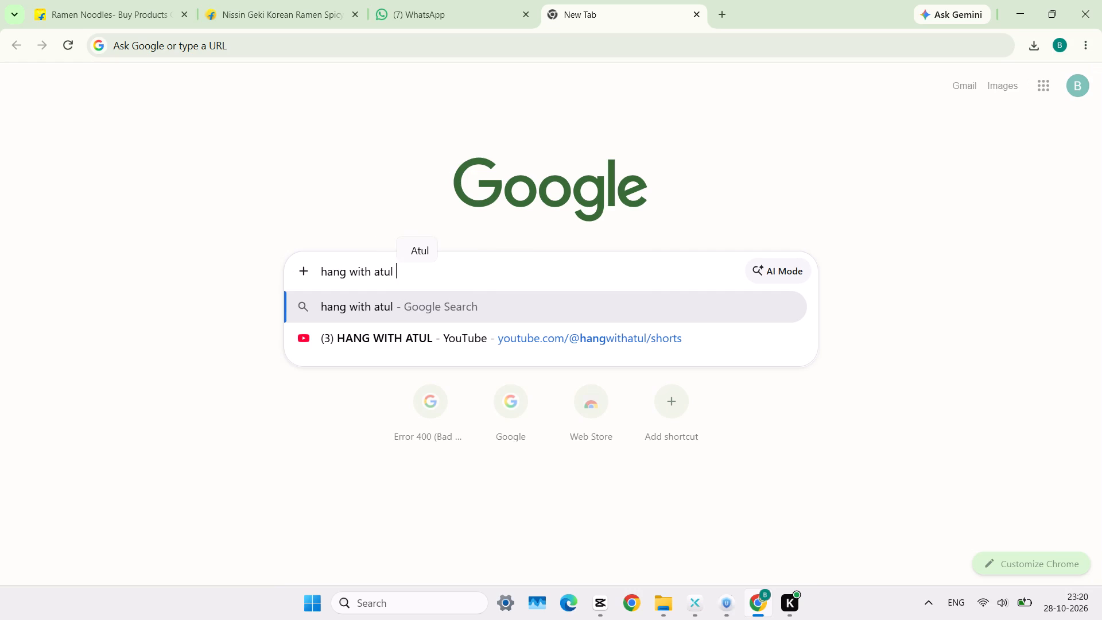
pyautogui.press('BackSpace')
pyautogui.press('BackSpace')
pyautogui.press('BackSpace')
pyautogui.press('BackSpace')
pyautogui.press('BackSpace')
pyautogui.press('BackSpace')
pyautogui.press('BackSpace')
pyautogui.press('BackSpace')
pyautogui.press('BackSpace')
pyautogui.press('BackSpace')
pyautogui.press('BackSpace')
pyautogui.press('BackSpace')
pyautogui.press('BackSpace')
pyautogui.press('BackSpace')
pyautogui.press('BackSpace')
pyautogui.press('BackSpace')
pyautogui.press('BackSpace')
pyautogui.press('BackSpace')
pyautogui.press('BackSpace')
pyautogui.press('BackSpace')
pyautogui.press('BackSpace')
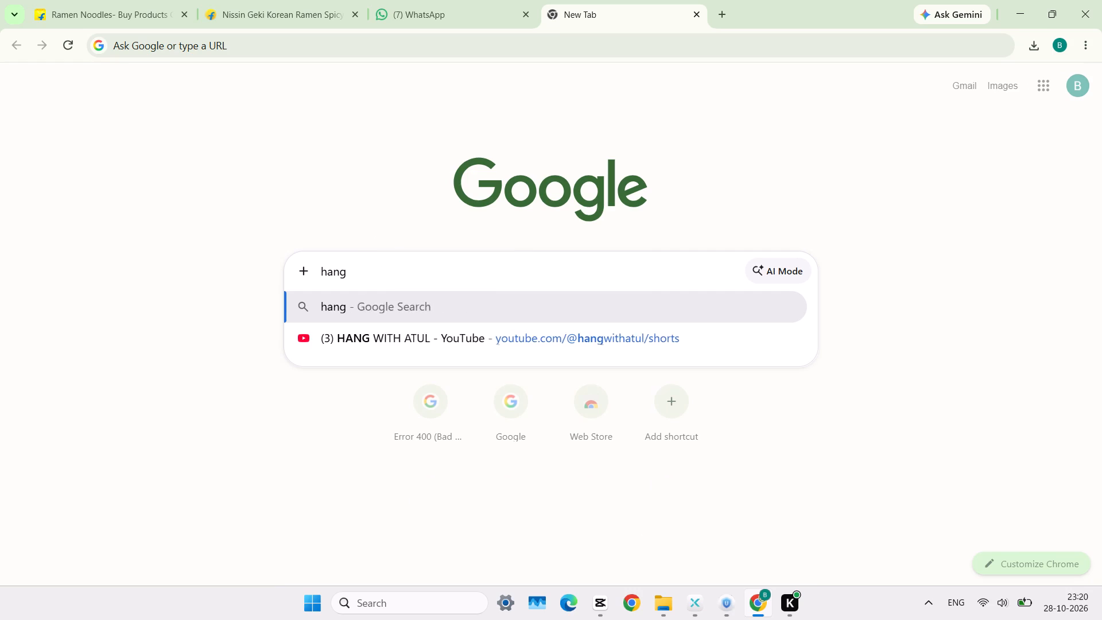
# Search Google for "hang with atul".
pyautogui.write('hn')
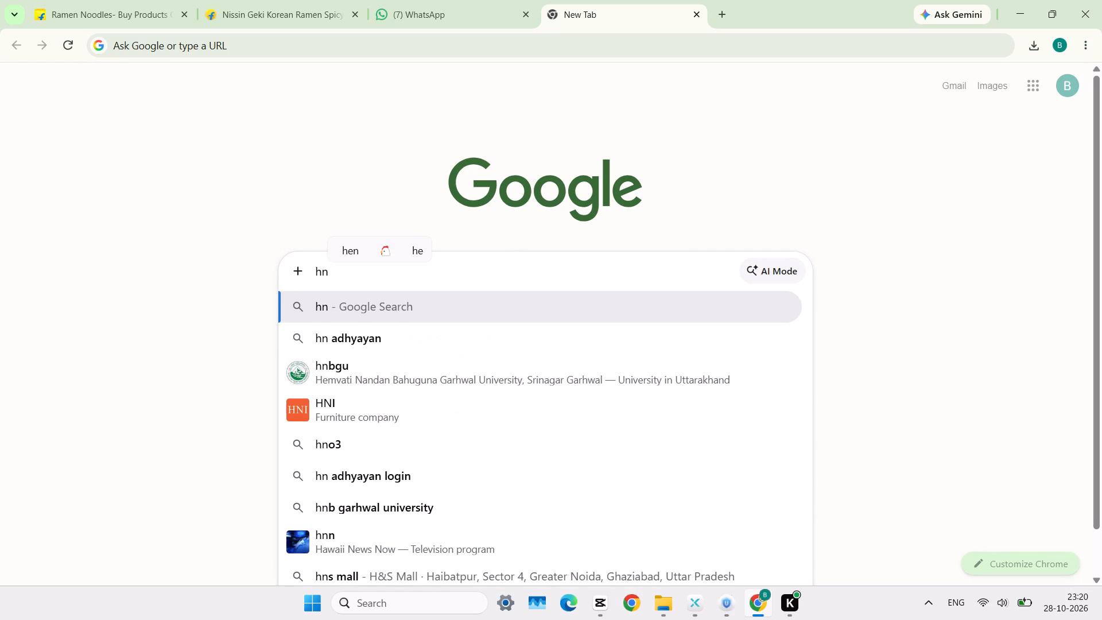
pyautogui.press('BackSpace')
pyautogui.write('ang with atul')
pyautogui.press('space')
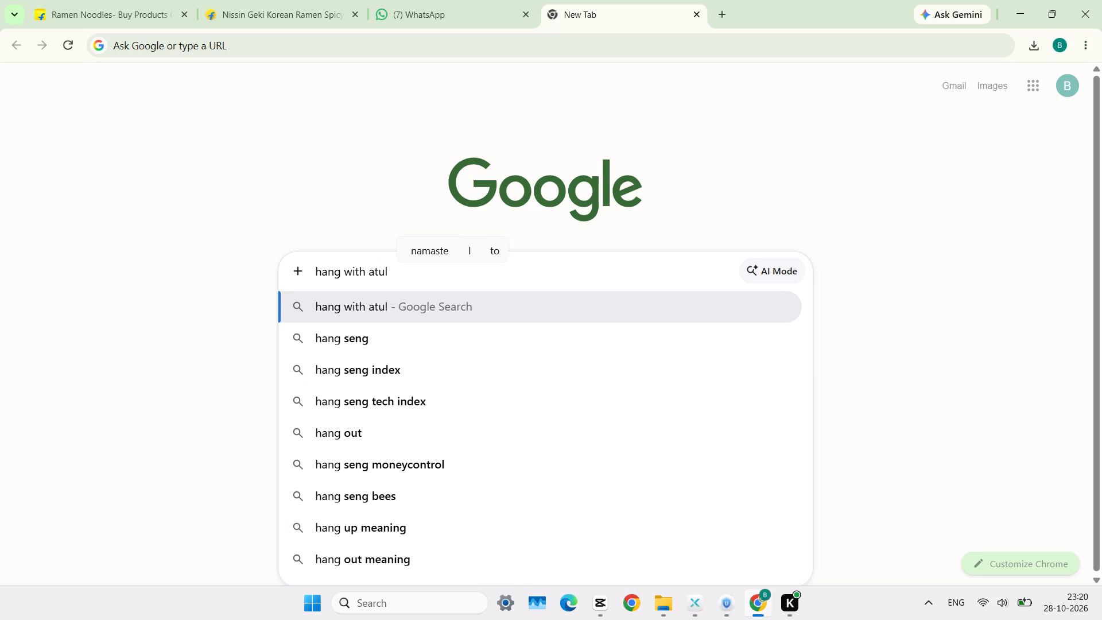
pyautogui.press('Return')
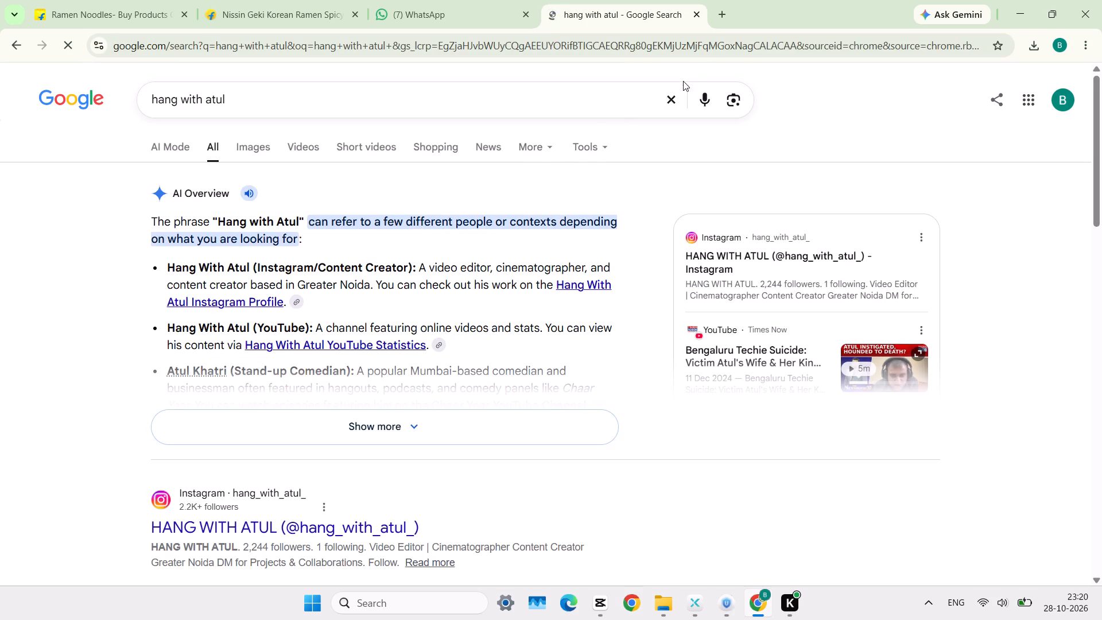
# Replace the Google query with a search for YouTube and open the YouTube home page from the results.
pyautogui.click(670, 97)
pyautogui.moveTo(199, 132); pyautogui.dragTo(94, 301)
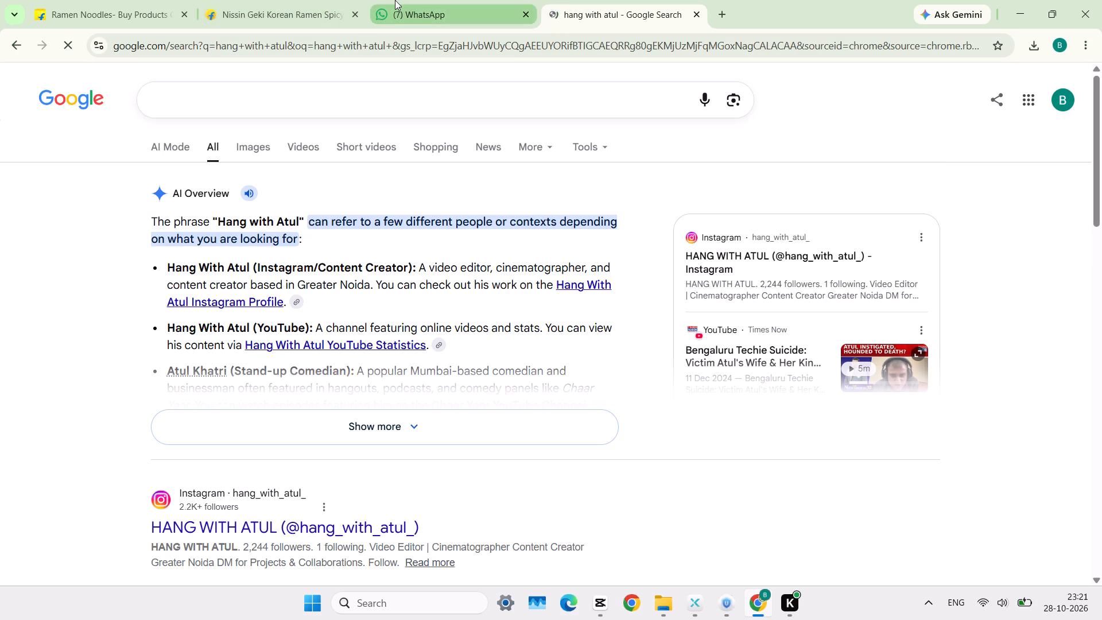
pyautogui.click(378, 96)
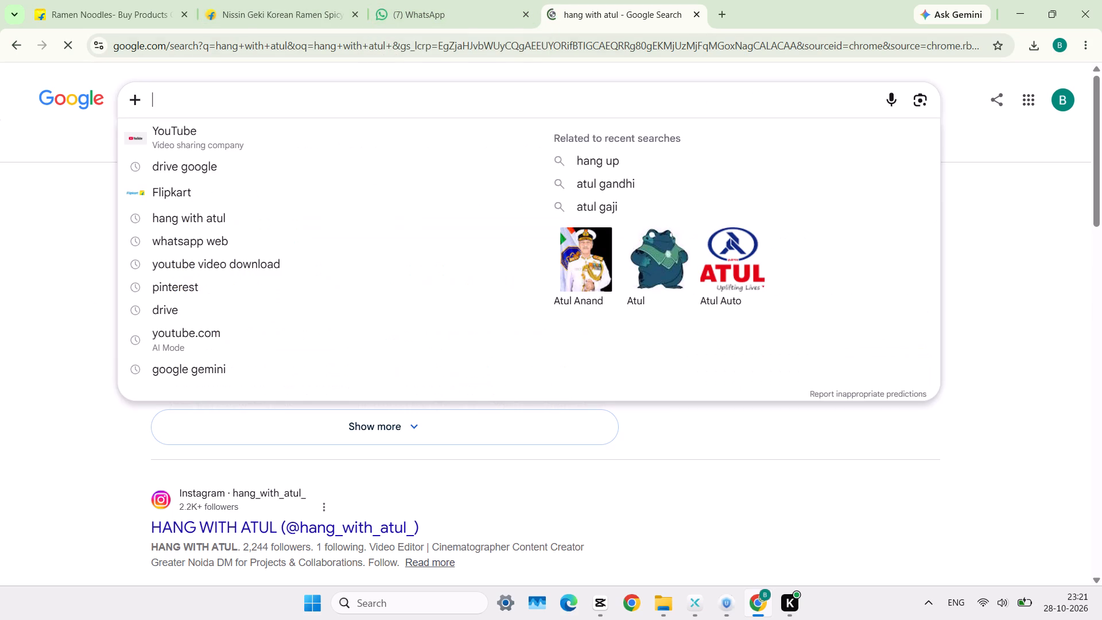
pyautogui.click(219, 127)
pyautogui.click(173, 216)
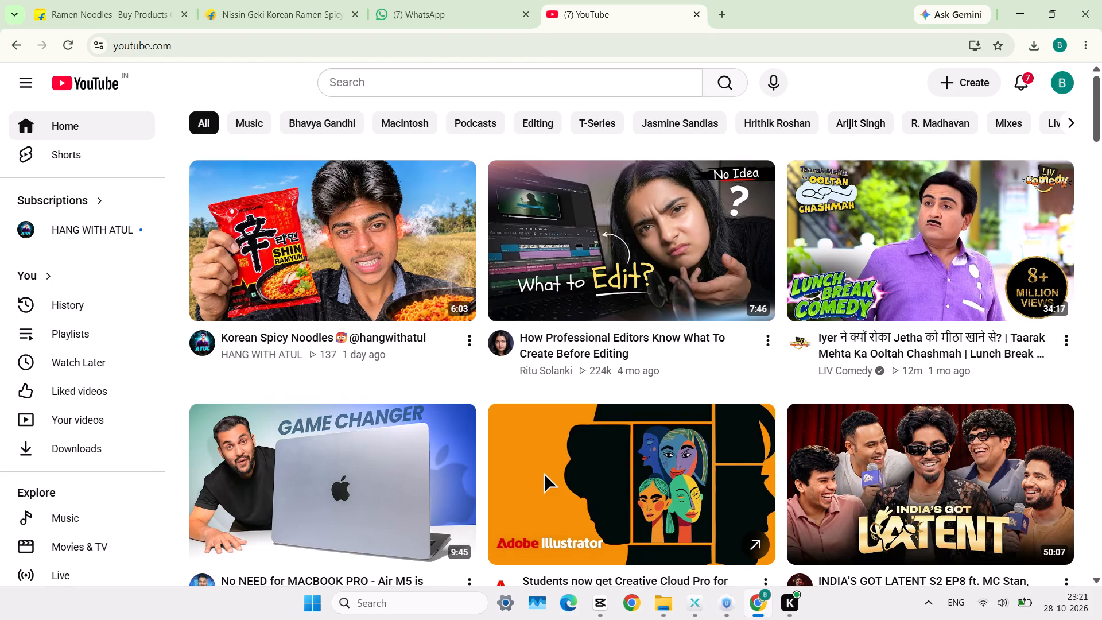
# Open the HANG WITH ATUL channel on YouTube and browse its uploaded videos and thumbnails.
pyautogui.click(201, 342)
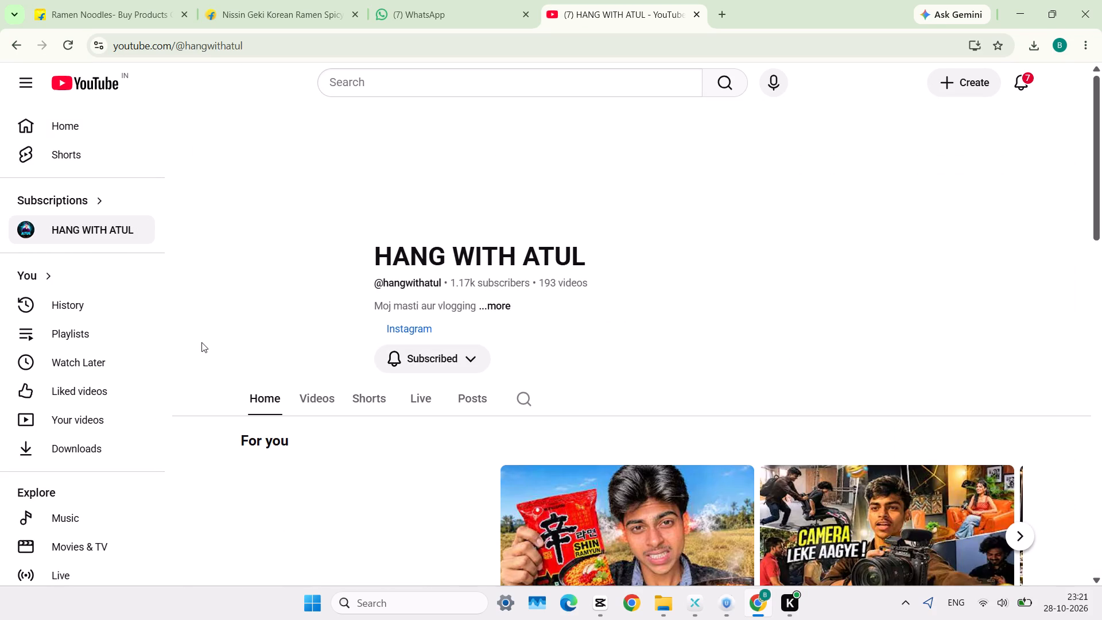
pyautogui.click(331, 393)
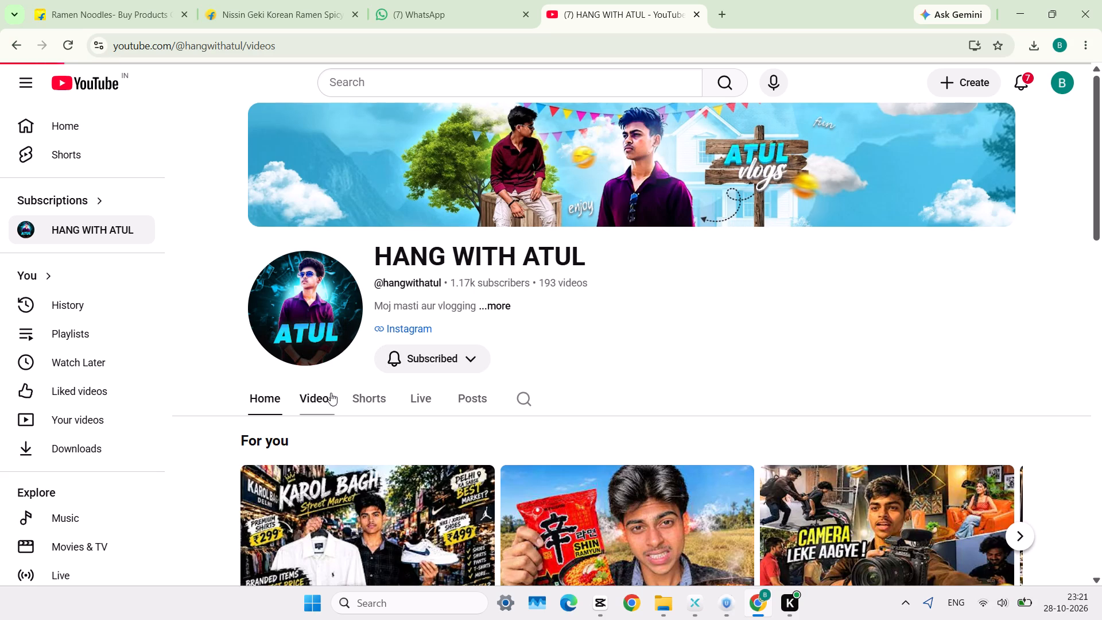
pyautogui.scroll(-3, 331, 397)
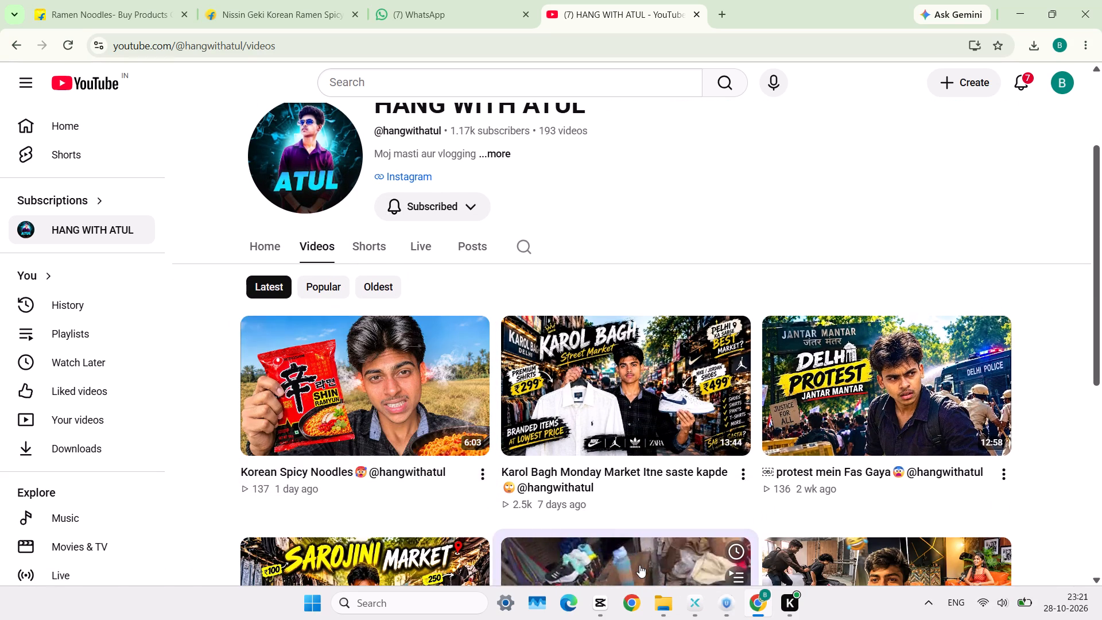
pyautogui.scroll(1, 639, 565)
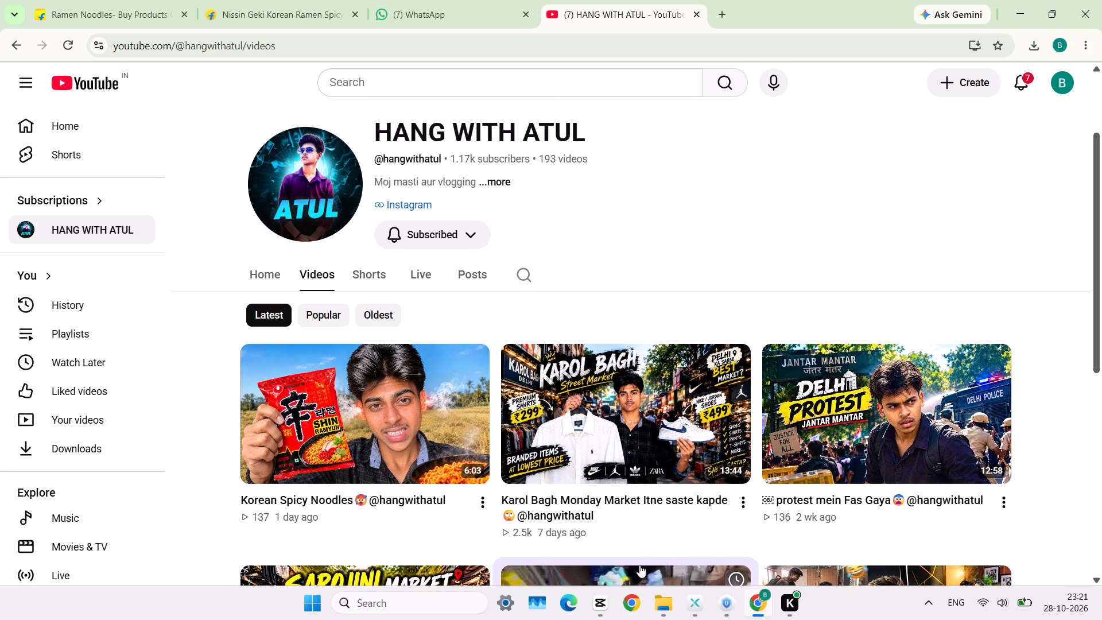
pyautogui.scroll(2, 639, 565)
pyautogui.scroll(-1, 639, 565)
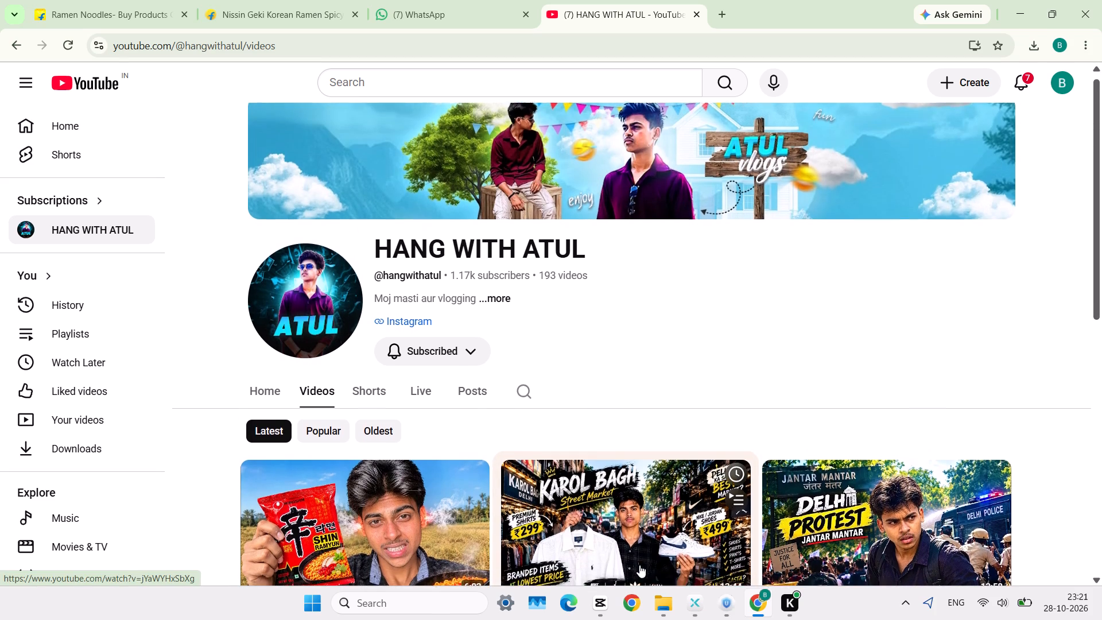
pyautogui.scroll(-1, 639, 565)
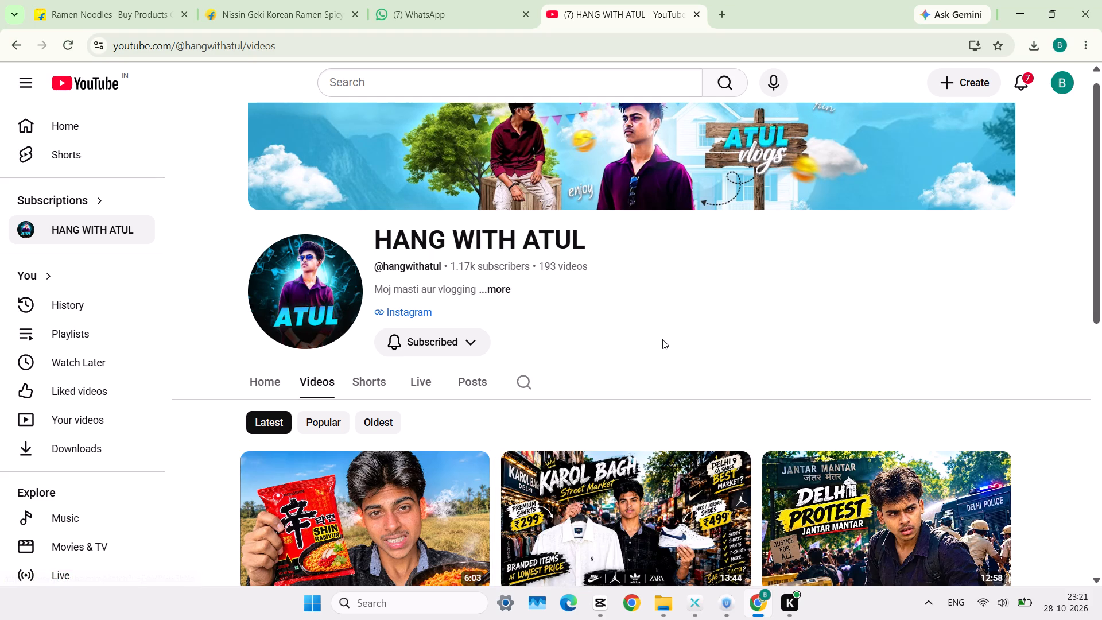
pyautogui.scroll(-1, 662, 339)
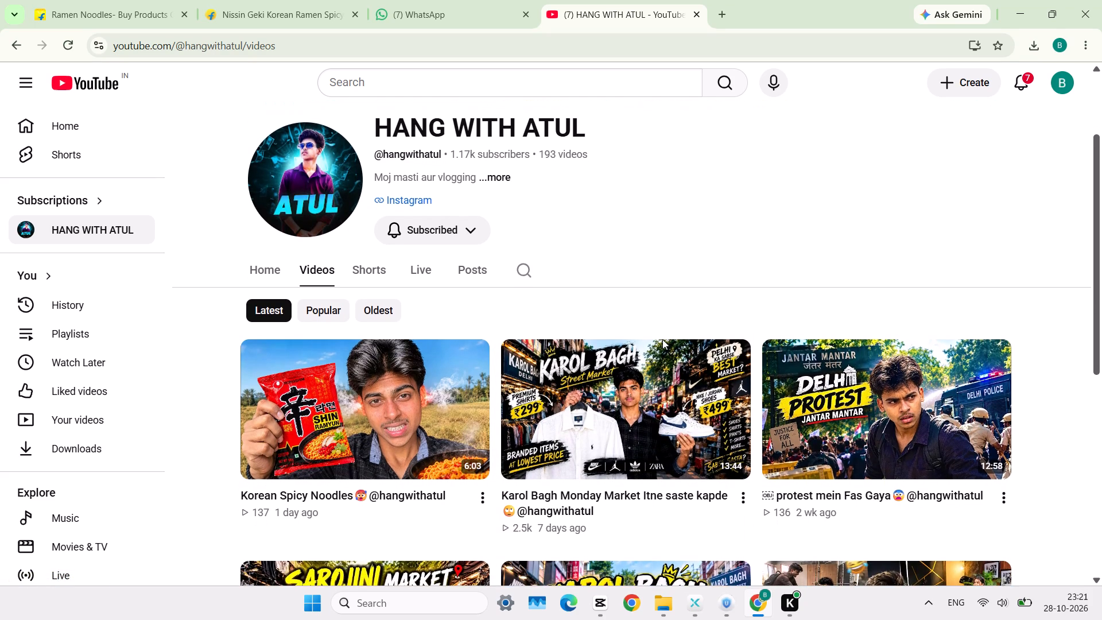
pyautogui.scroll(-1, 662, 339)
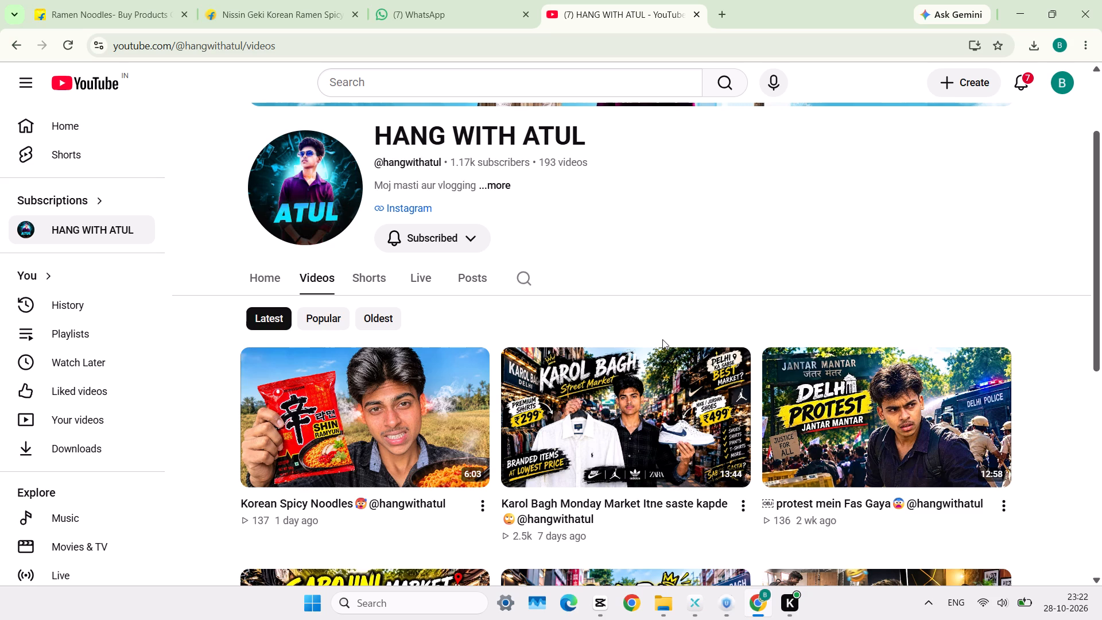
pyautogui.scroll(-1, 662, 339)
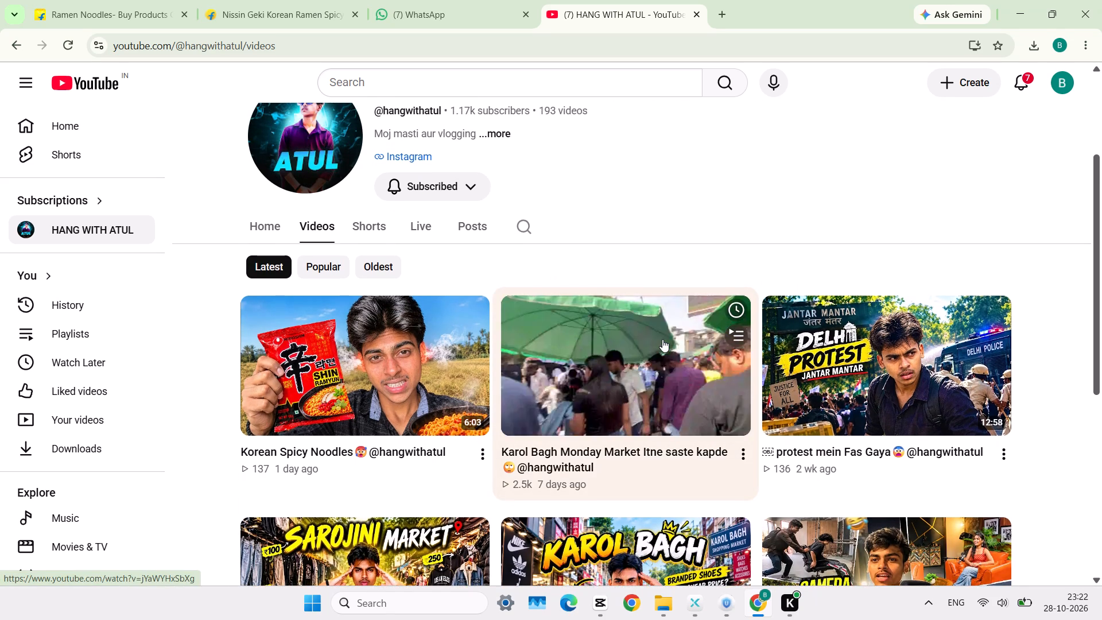
pyautogui.scroll(-1, 662, 339)
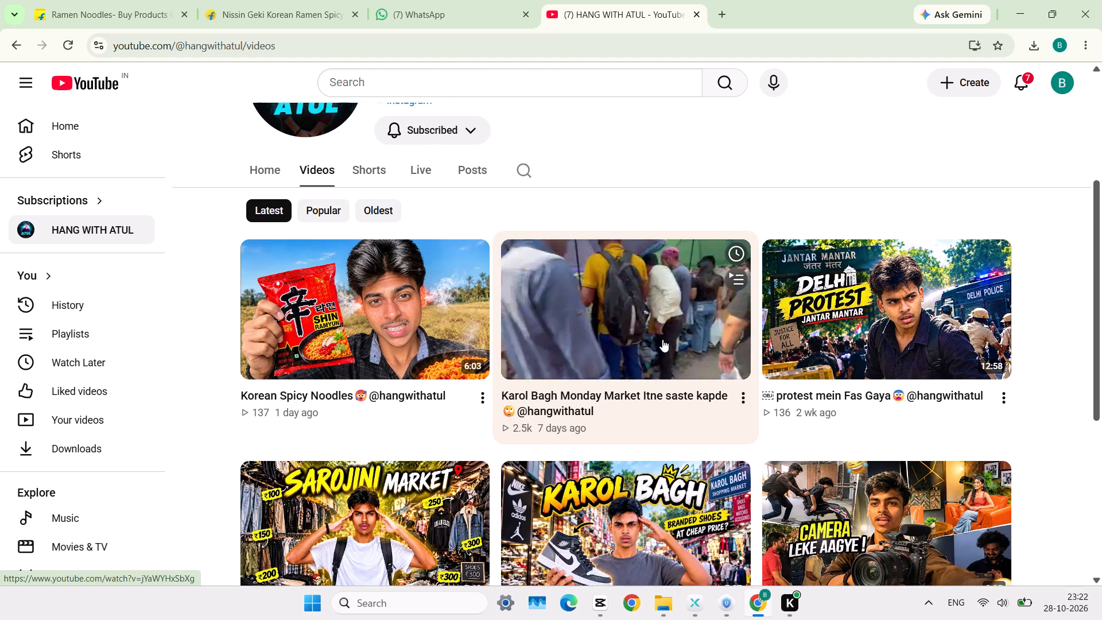
pyautogui.scroll(-1, 662, 339)
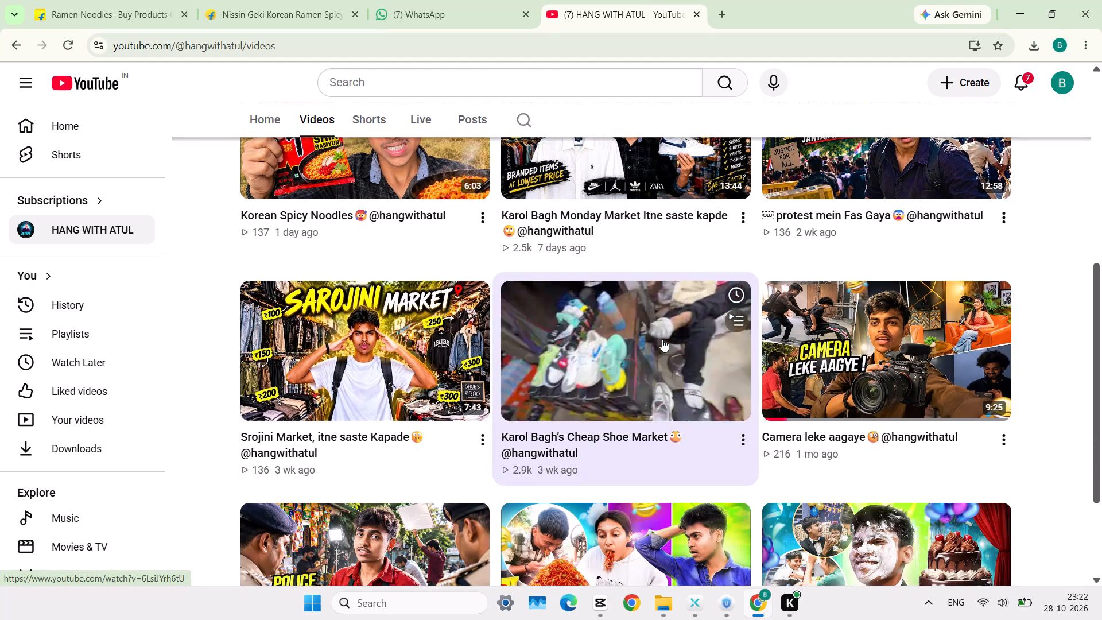
pyautogui.scroll(-1, 662, 339)
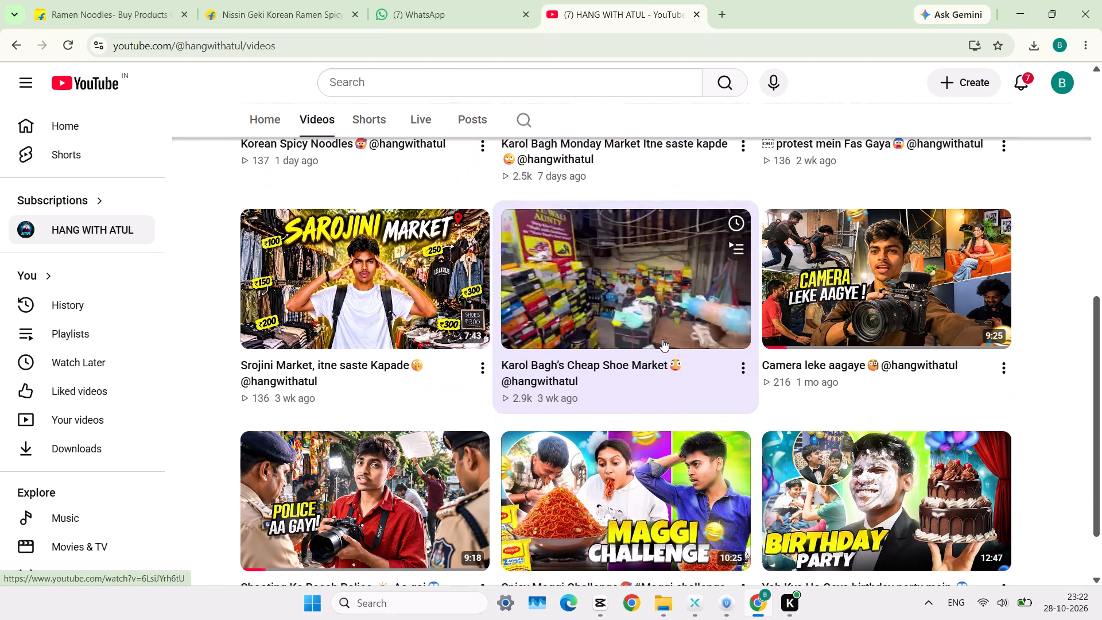
pyautogui.scroll(4, 662, 339)
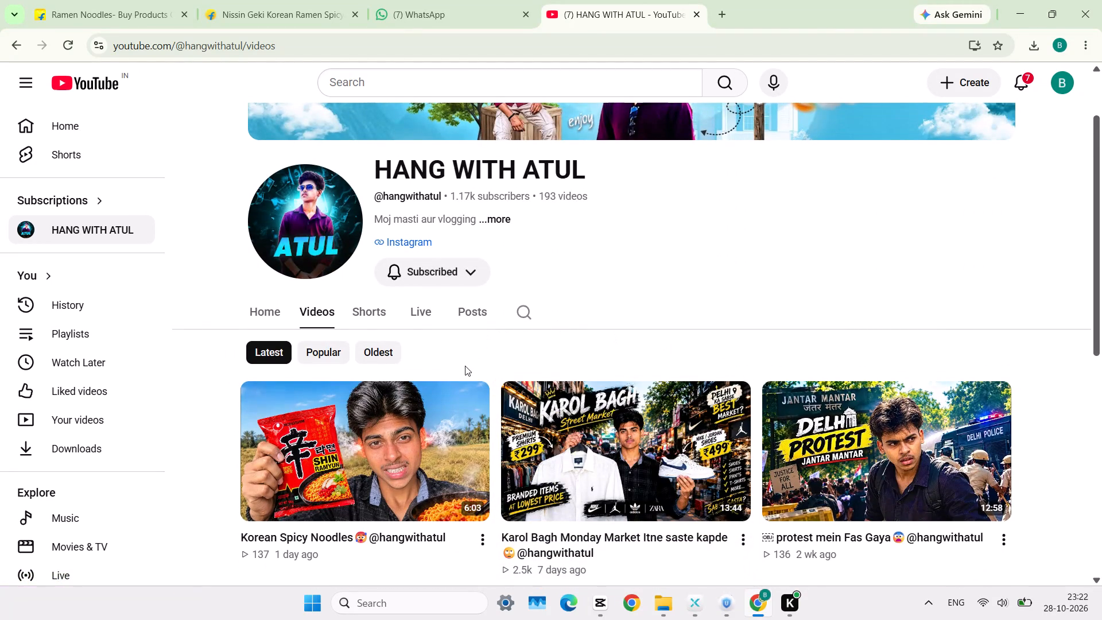
pyautogui.scroll(2, 465, 366)
pyautogui.hscroll(-1, 465, 366)
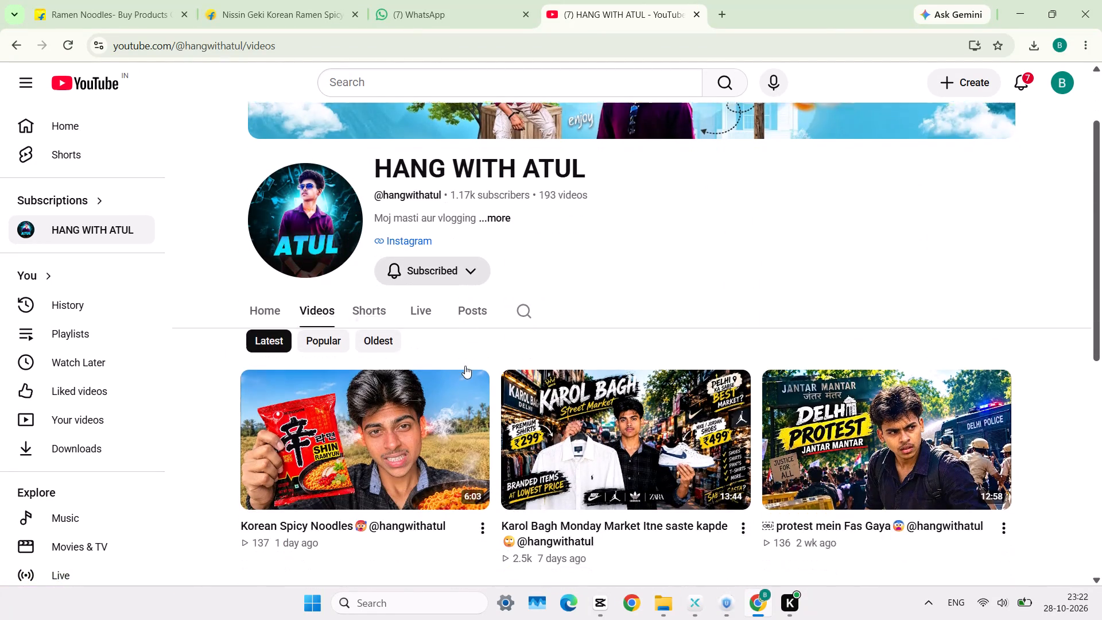
pyautogui.hscroll(-1, 465, 366)
pyautogui.scroll(-4, 455, 305)
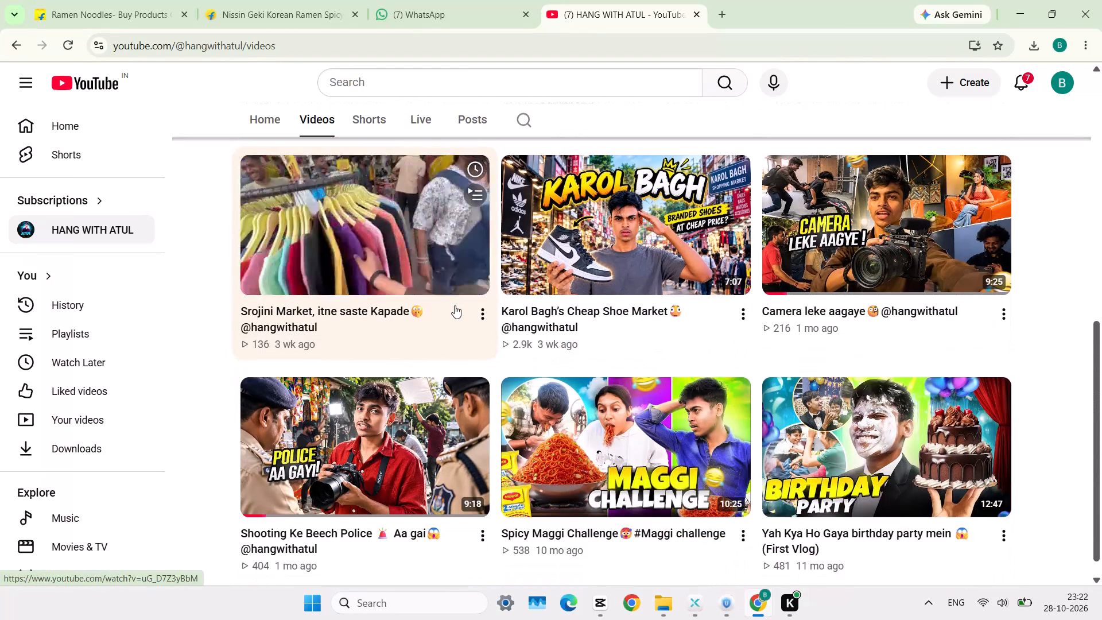
pyautogui.scroll(-3, 455, 305)
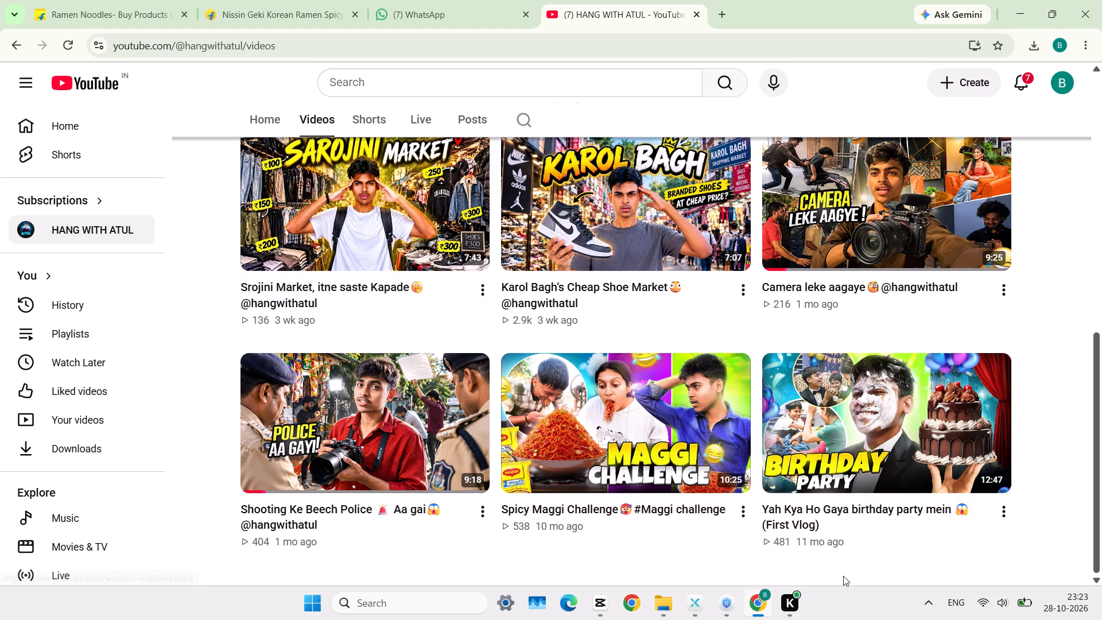
# Sort the channel's Shorts by oldest and open the Short "In the first mini vlog we made Maggi".
pyautogui.rightClick(752, 598)
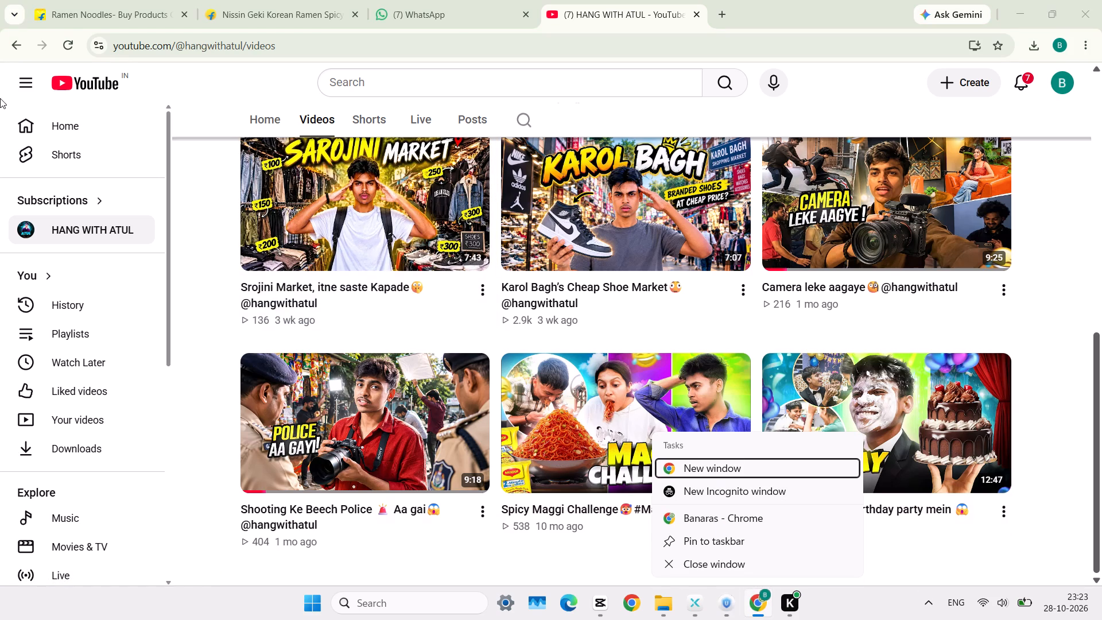
pyautogui.click(28, 43)
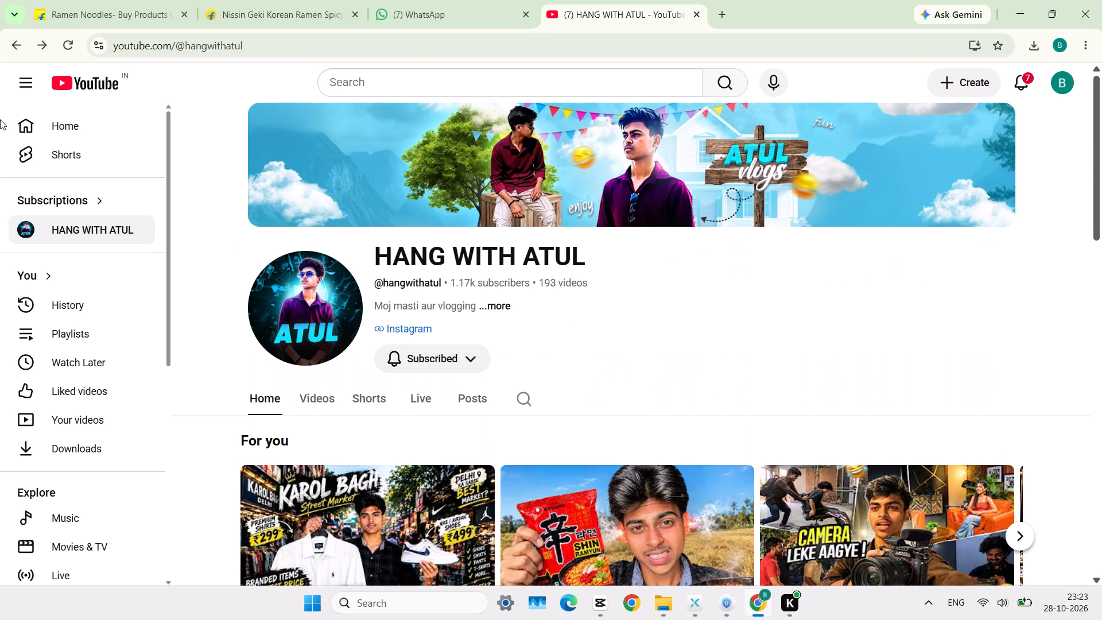
pyautogui.scroll(-1, 437, 339)
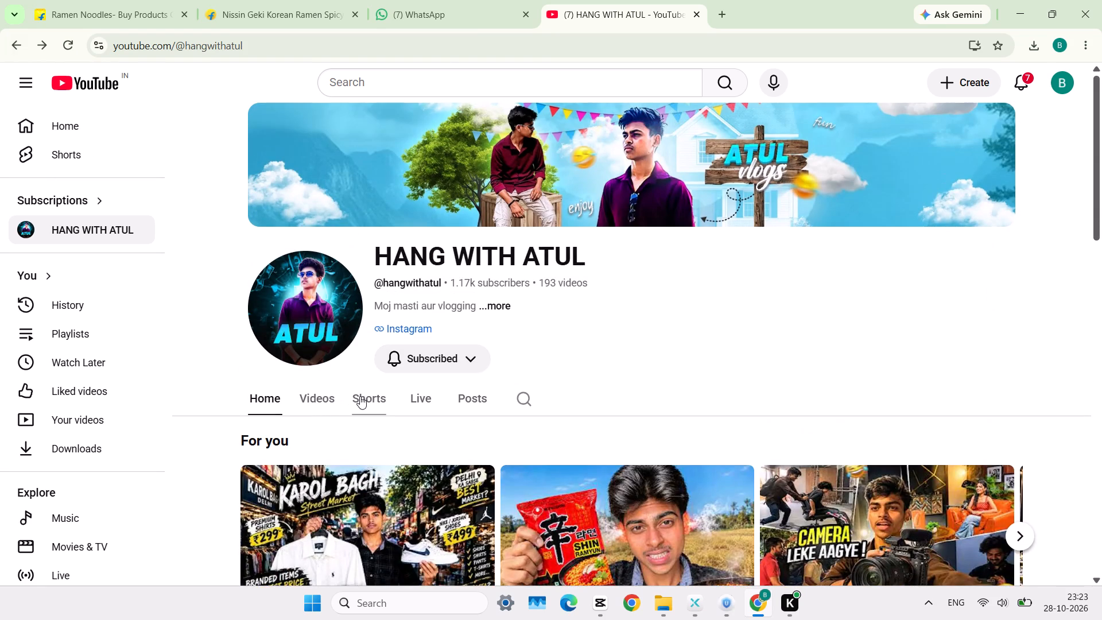
pyautogui.click(360, 396)
pyautogui.scroll(-1, 375, 389)
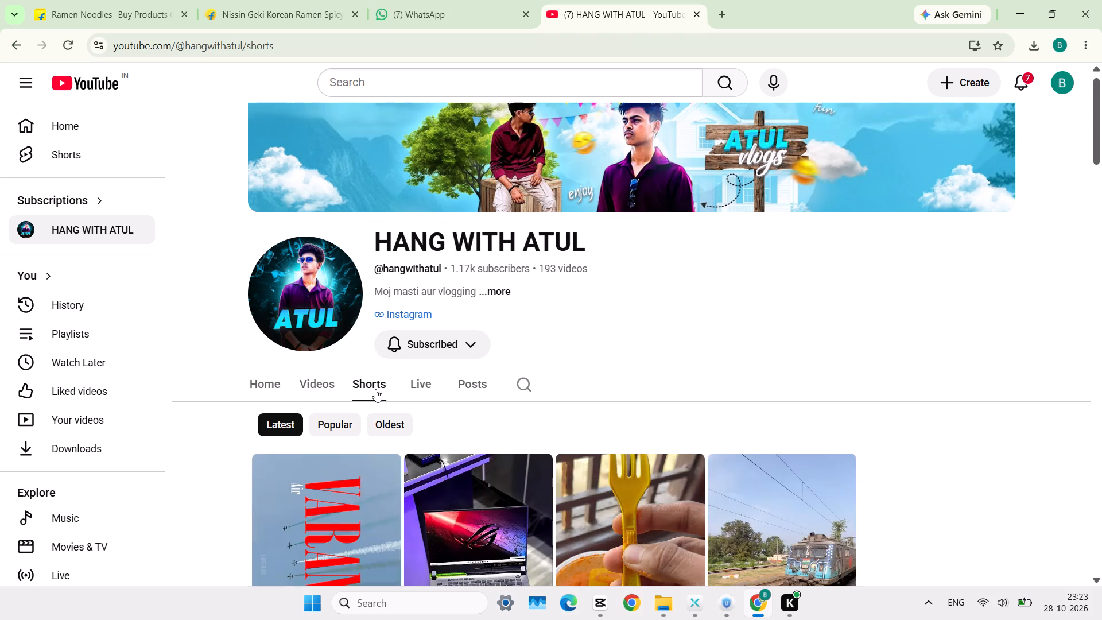
pyautogui.scroll(-3, 391, 427)
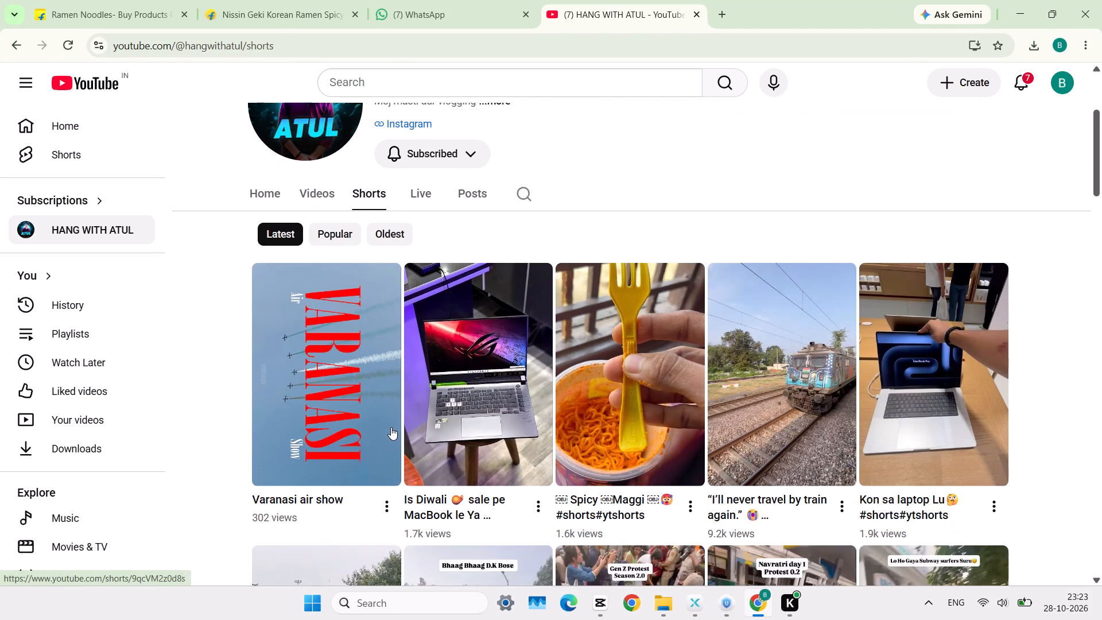
pyautogui.click(379, 229)
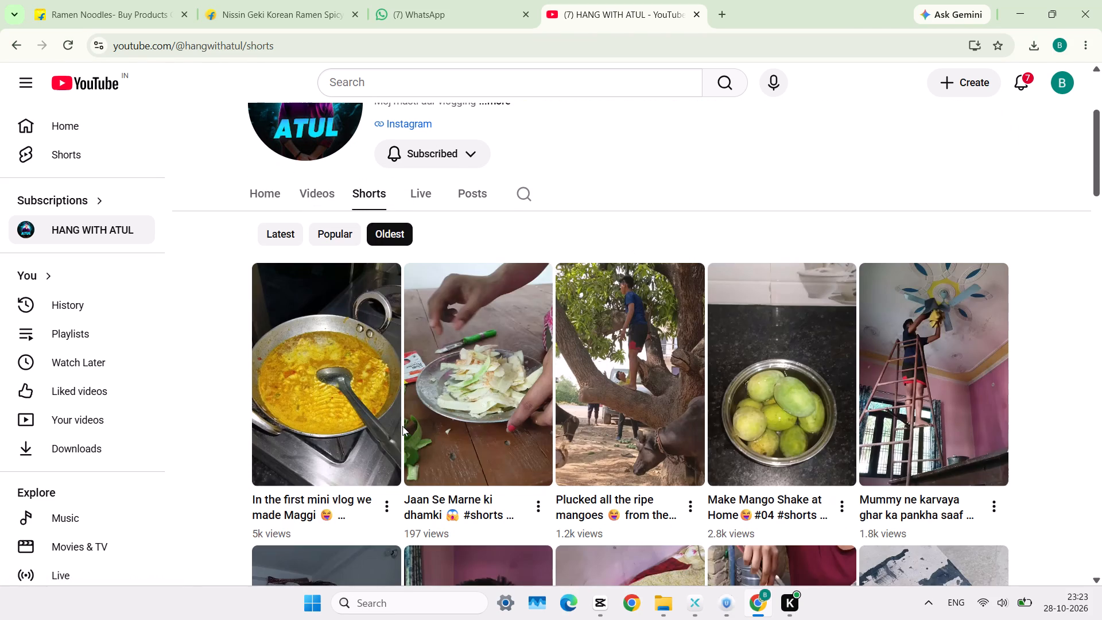
pyautogui.scroll(-1, 402, 426)
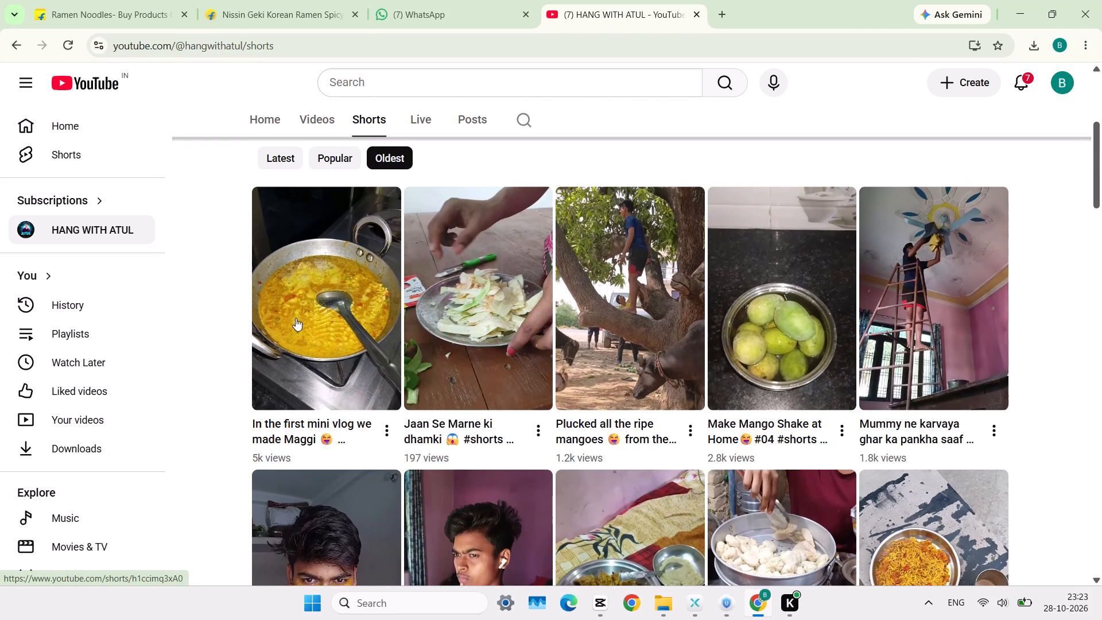
pyautogui.click(300, 316)
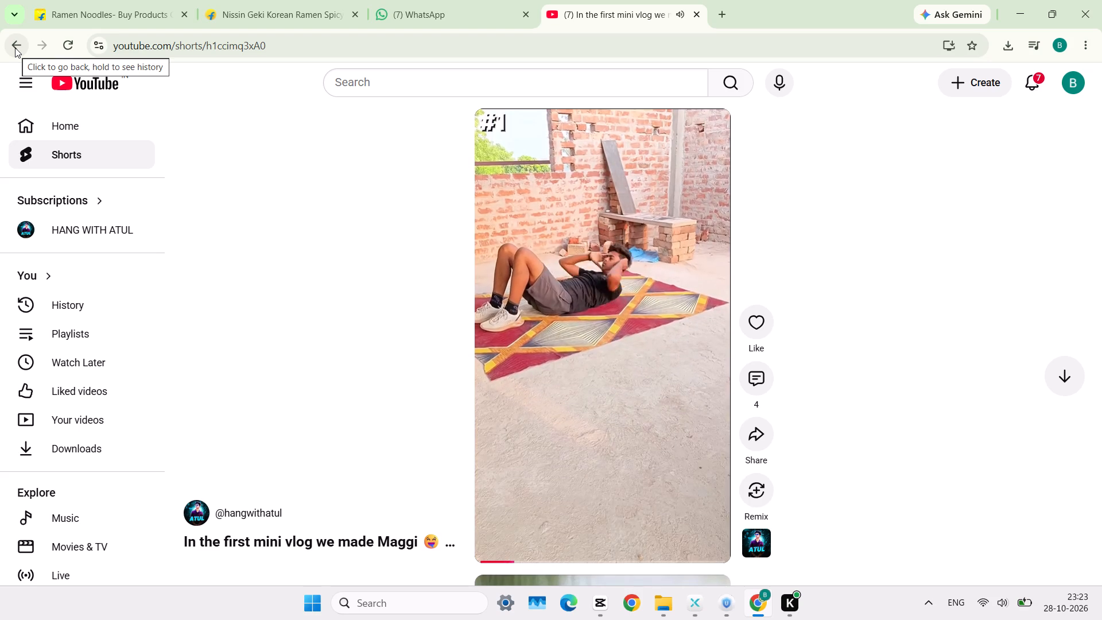
# Return to the channel's home page and examine its For you and Videos sections.
pyautogui.click(15, 48)
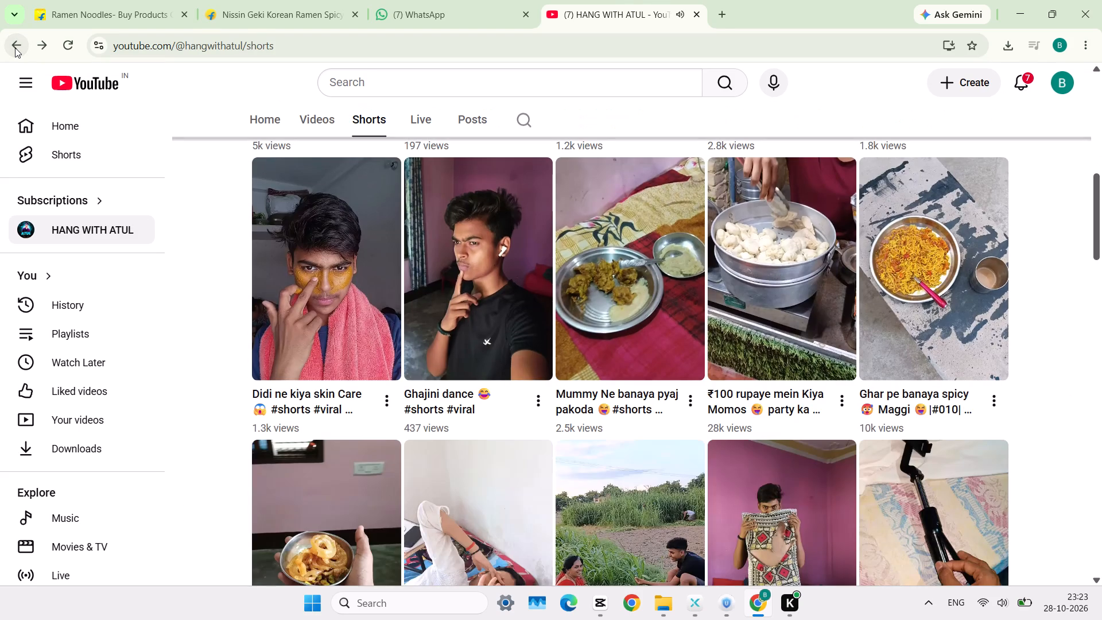
pyautogui.click(15, 48)
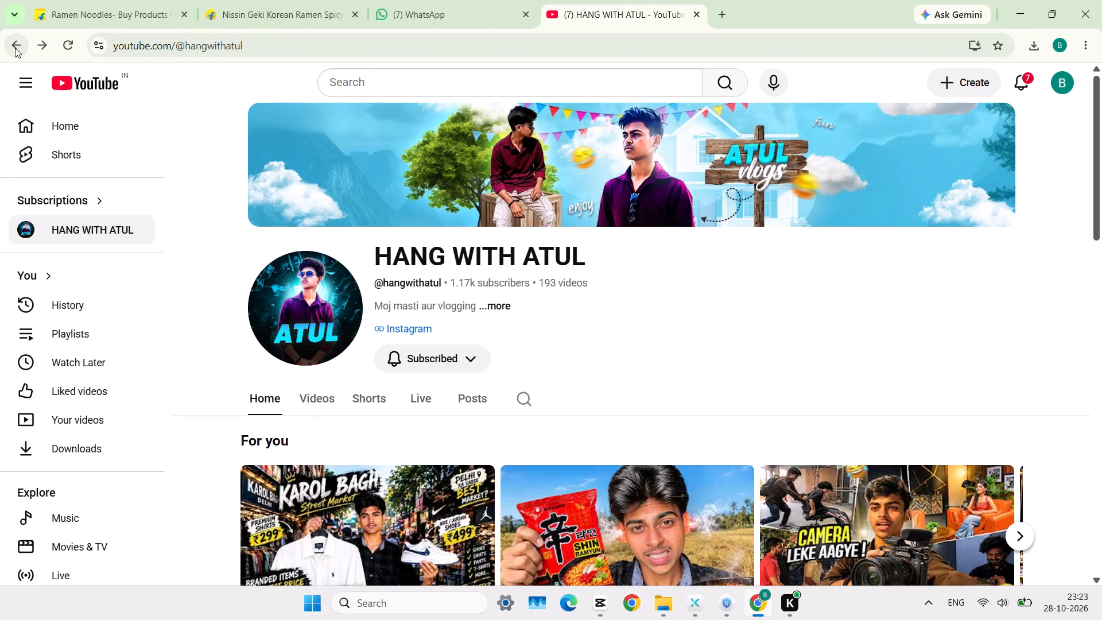
pyautogui.hscroll(-1, 669, 374)
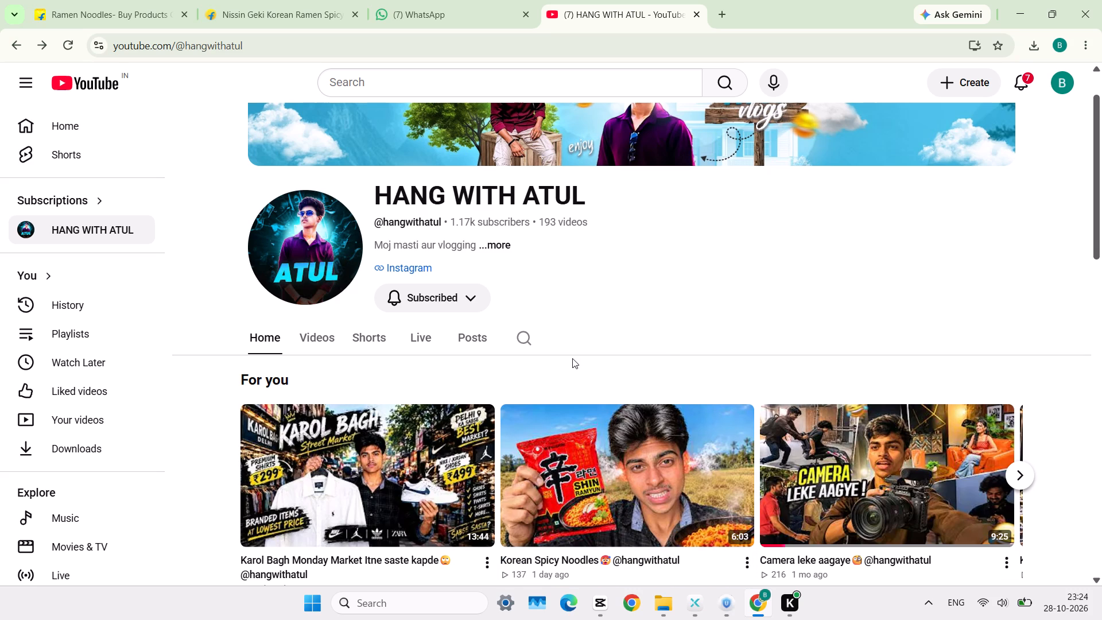
pyautogui.scroll(-1, 572, 358)
pyautogui.scroll(-1, 692, 375)
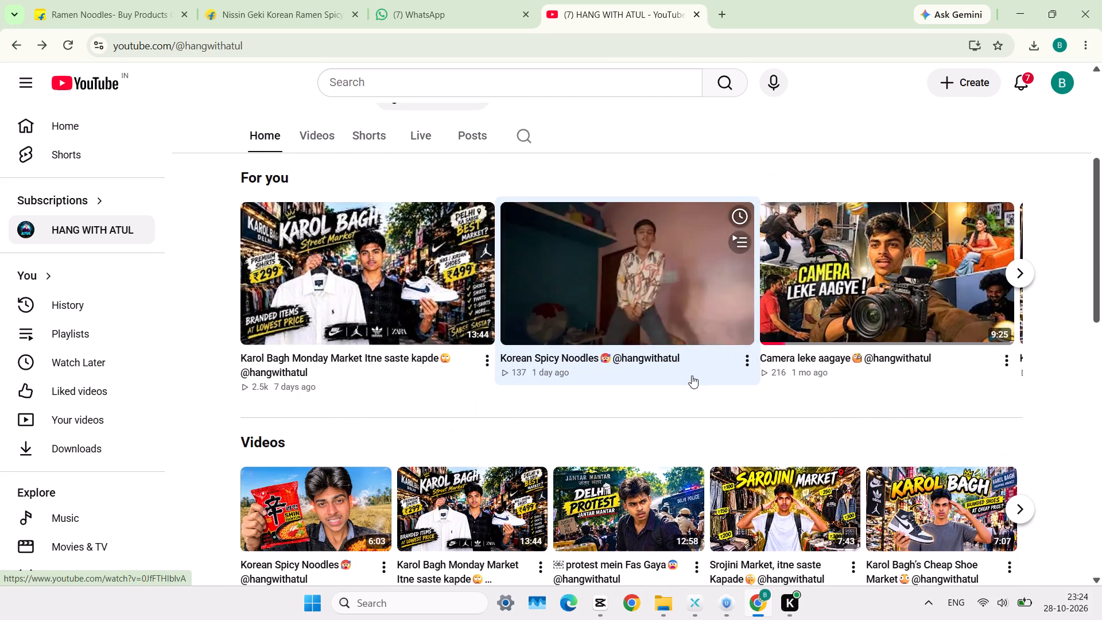
pyautogui.scroll(-2, 692, 375)
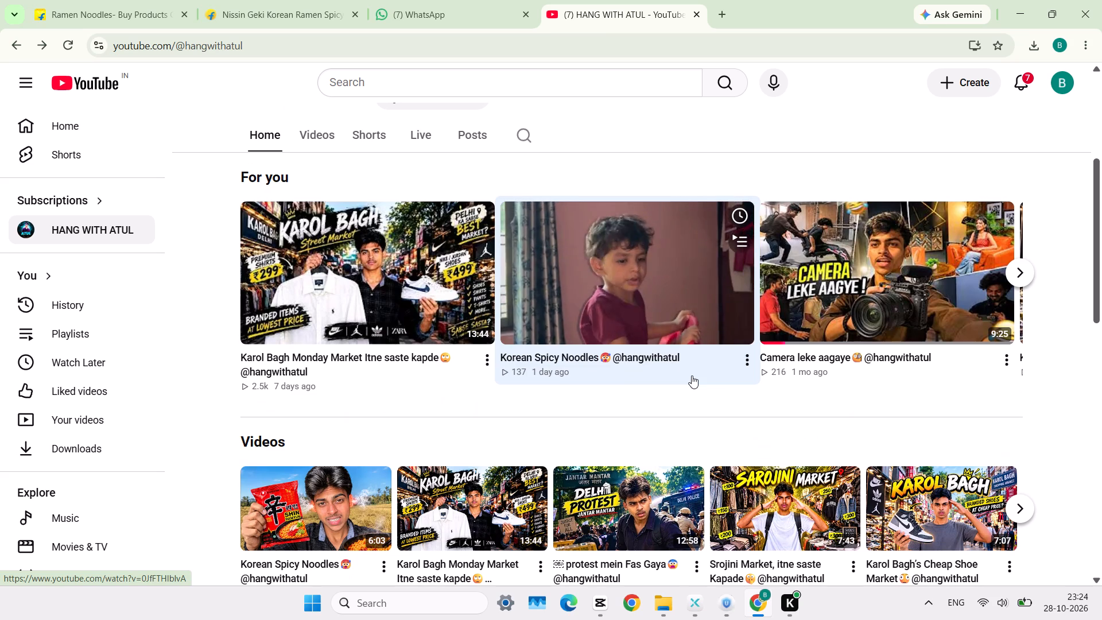
pyautogui.scroll(-2, 692, 375)
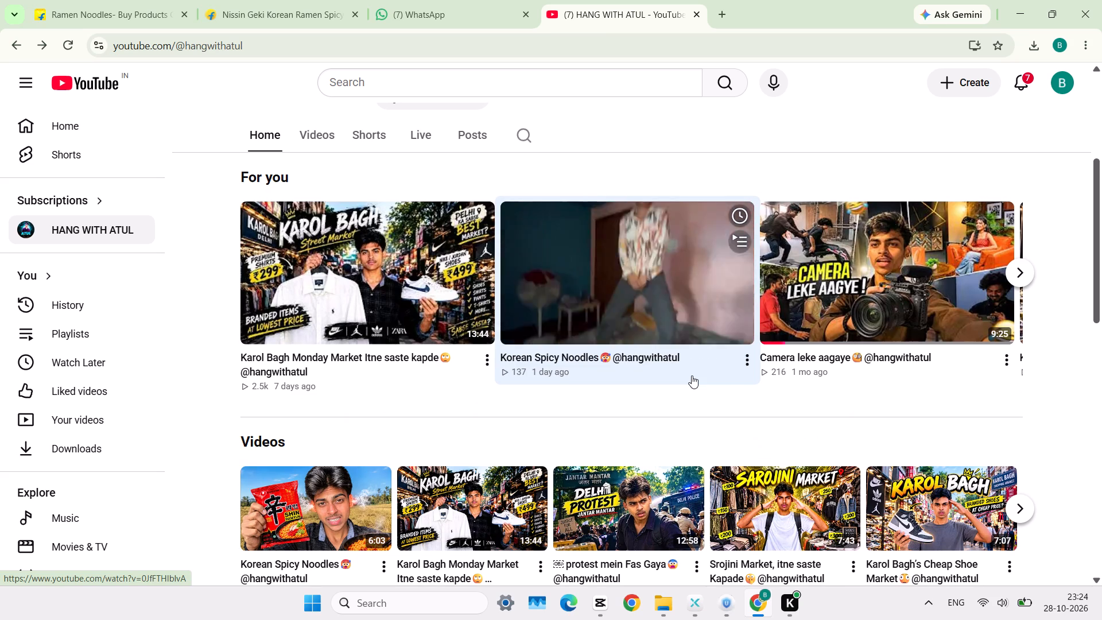
pyautogui.scroll(-1, 692, 375)
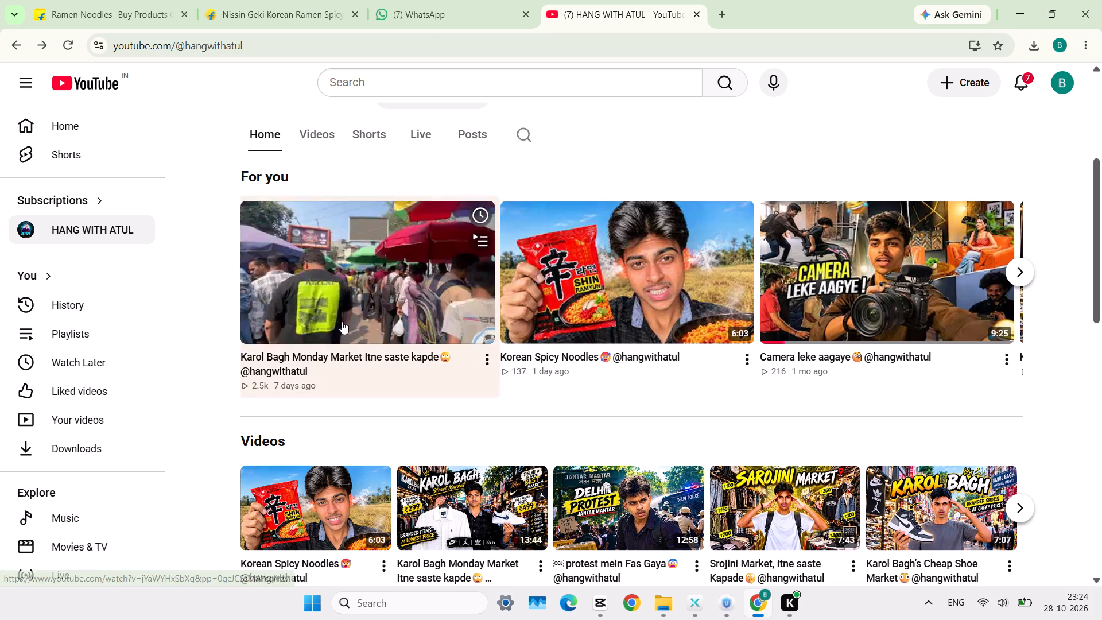
pyautogui.scroll(-2, 306, 458)
pyautogui.scroll(5, 306, 458)
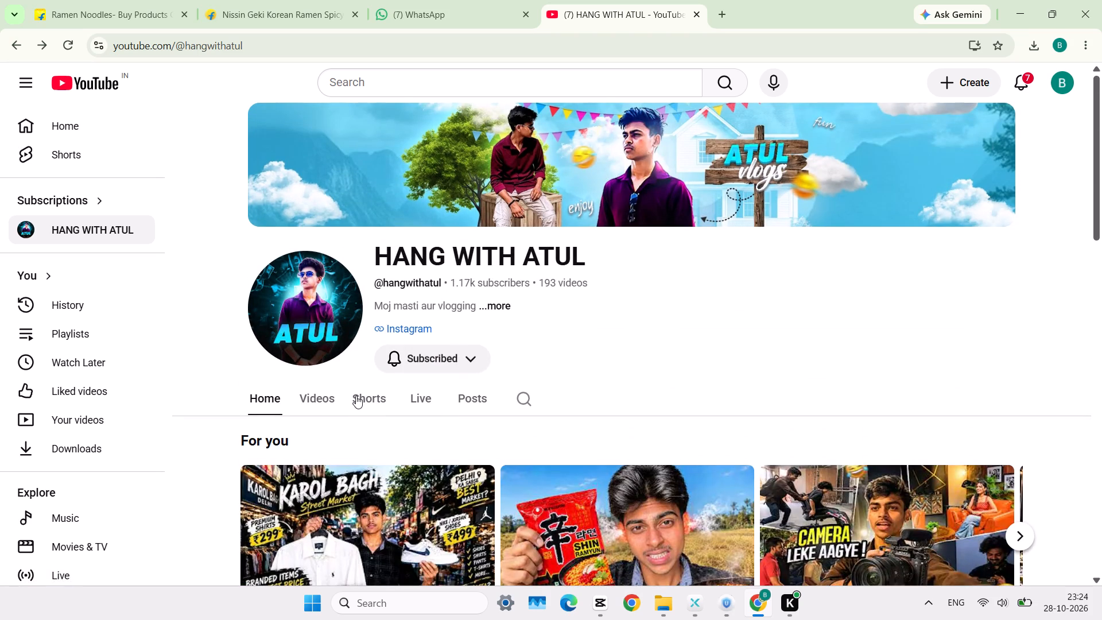
# Reopen the oldest Short, "In the first mini vlog we made Maggi", and watch its cooking section, pausing and resuming playback.
pyautogui.click(362, 398)
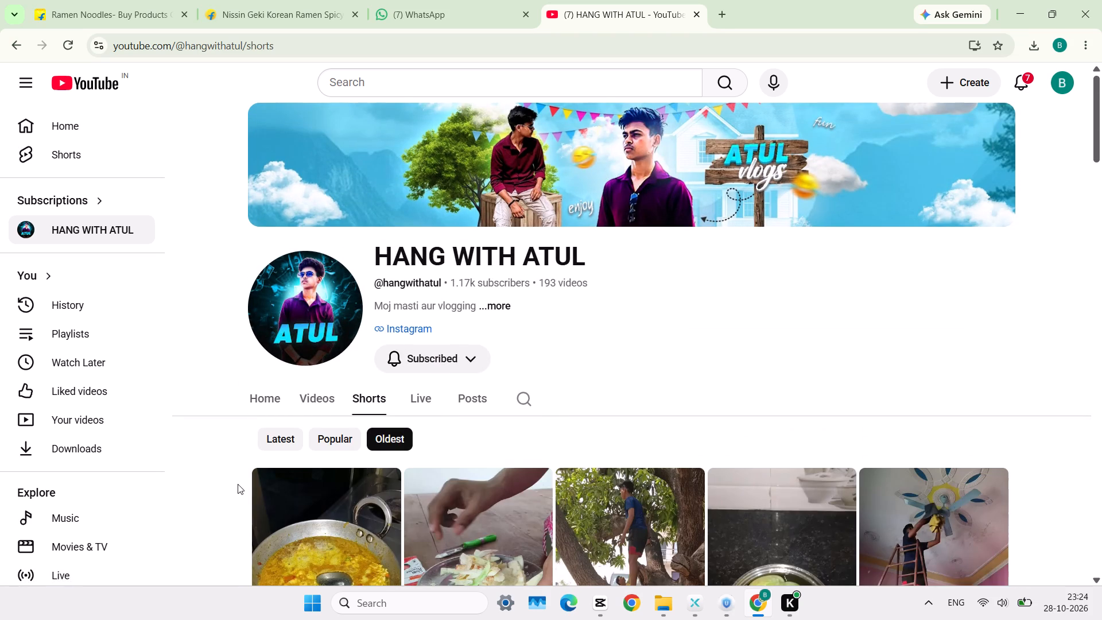
pyautogui.scroll(-1, 238, 484)
pyautogui.click(329, 469)
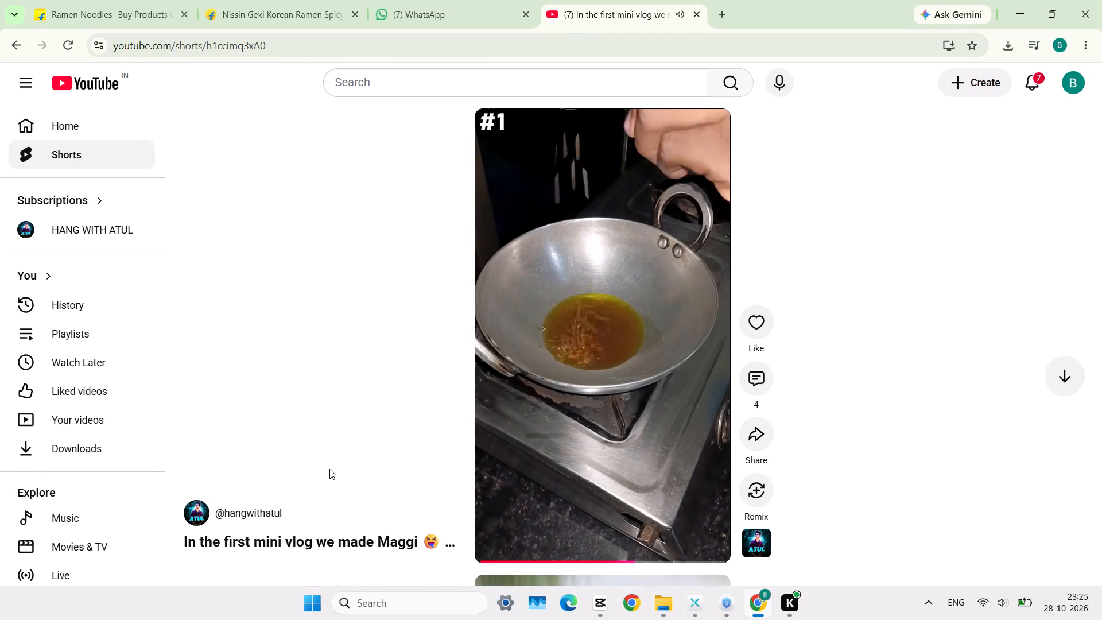
pyautogui.press('space')
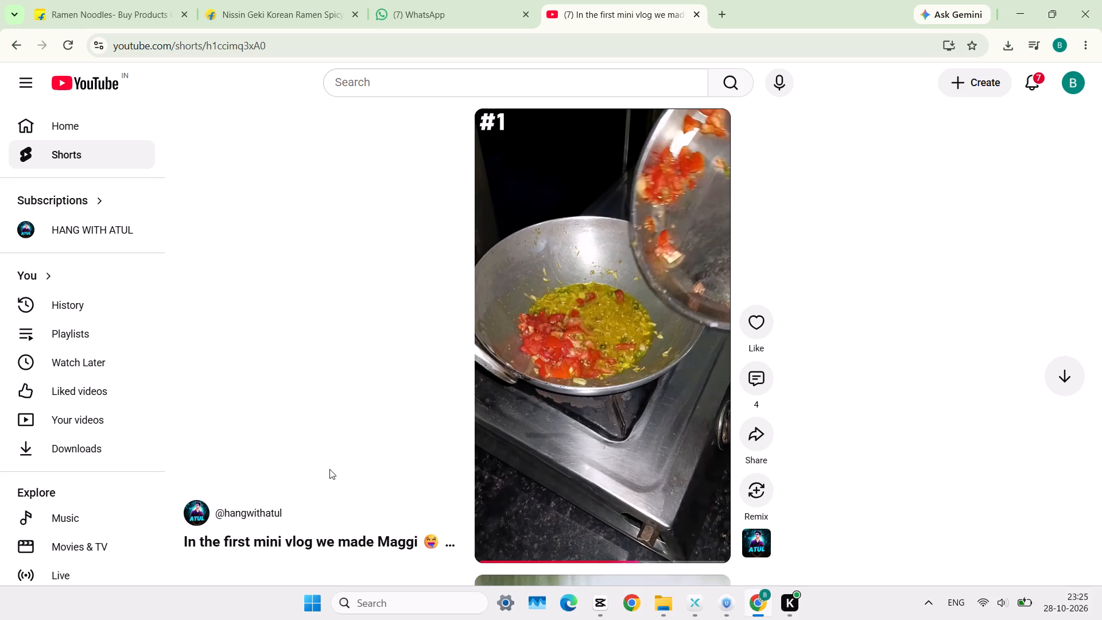
pyautogui.press('space')
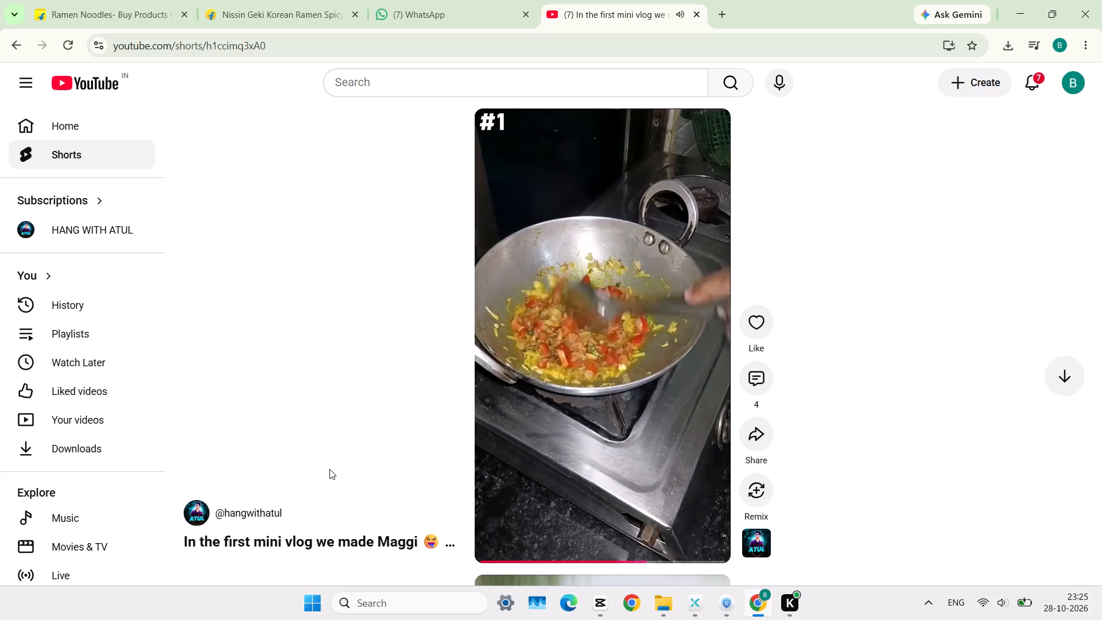